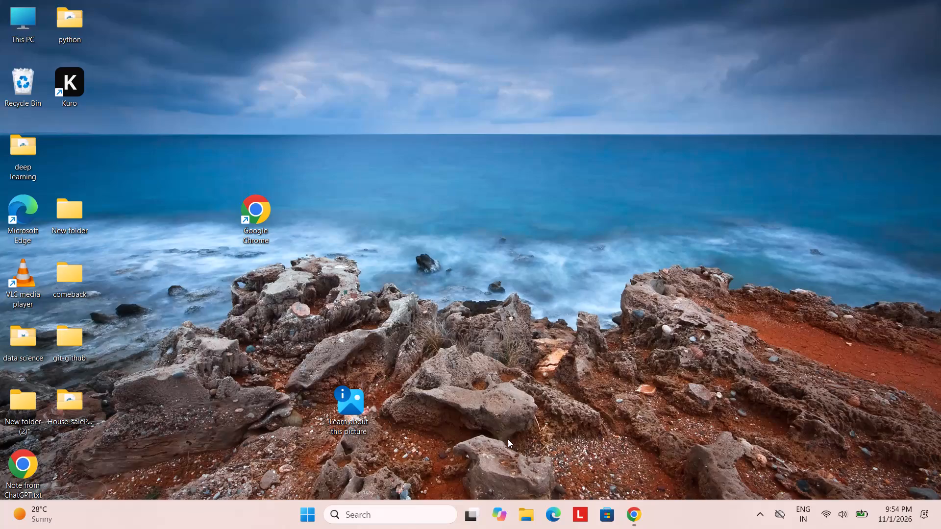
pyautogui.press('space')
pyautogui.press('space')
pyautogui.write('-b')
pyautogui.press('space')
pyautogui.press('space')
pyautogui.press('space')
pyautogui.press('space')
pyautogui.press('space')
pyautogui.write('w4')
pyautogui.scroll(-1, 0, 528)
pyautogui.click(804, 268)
# Launch Google Chrome in a maximized window and open tradingview.com.
pyautogui.doubleClick(265, 212)
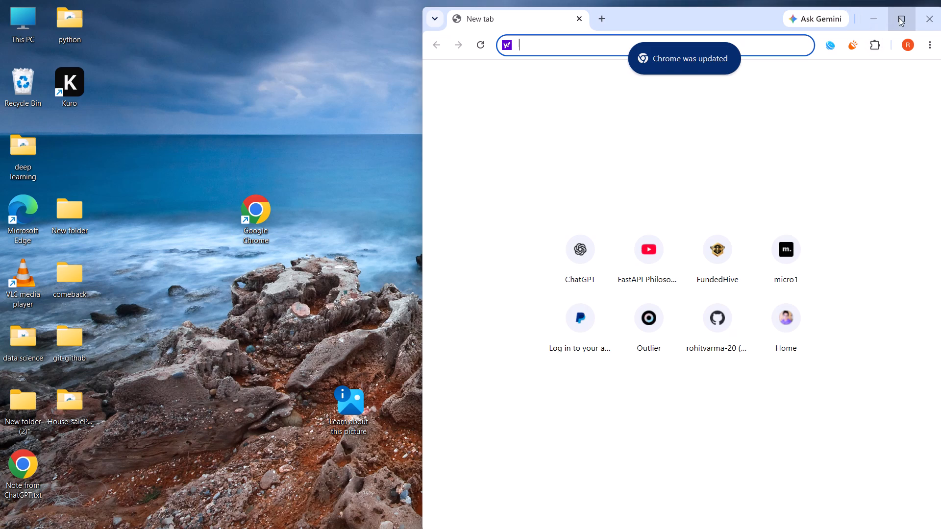
pyautogui.click(899, 18)
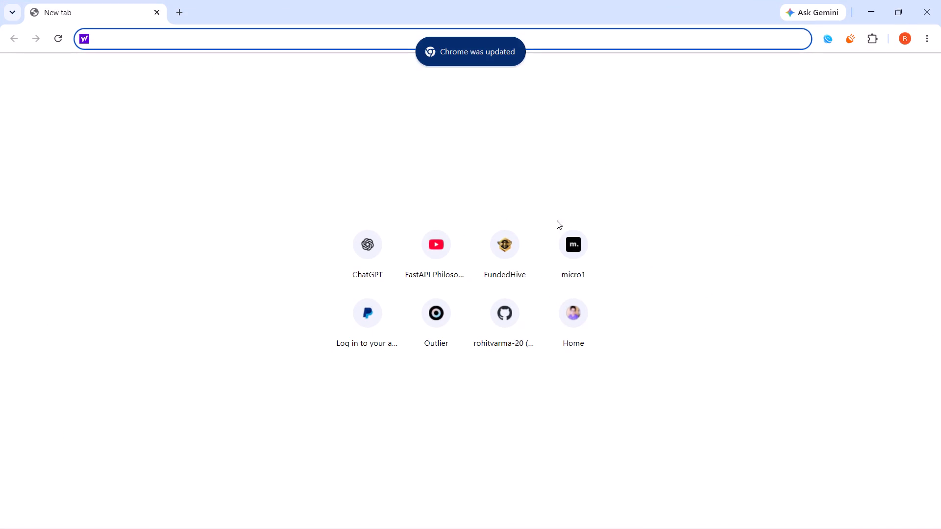
pyautogui.press('t')
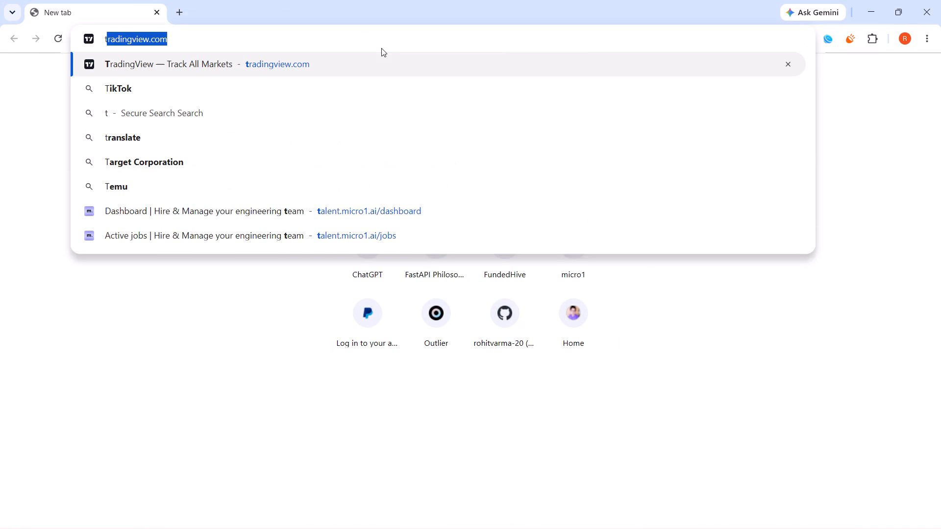
pyautogui.click(310, 59)
pyautogui.scroll(4, 520, 196)
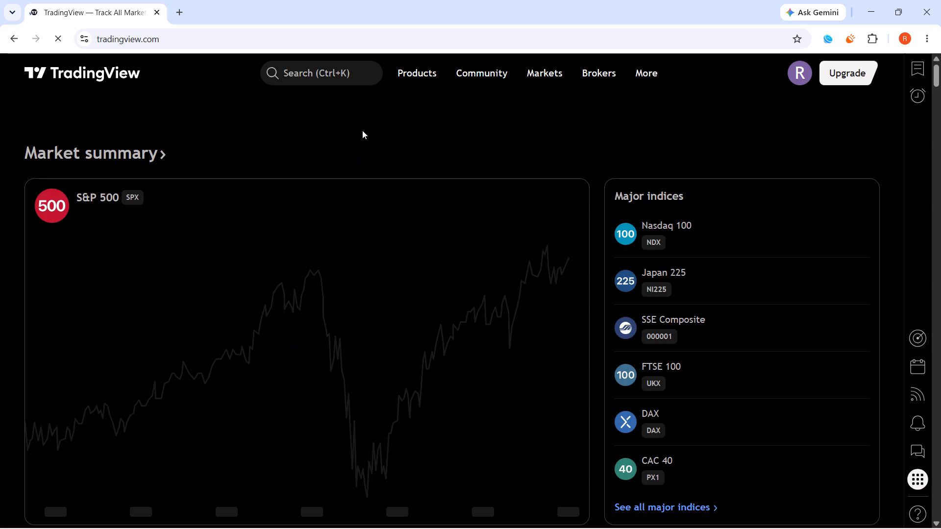
# Open the NAS100 (US 100 Cash CFD) chart through TradingView's symbol search.
pyautogui.click(296, 70)
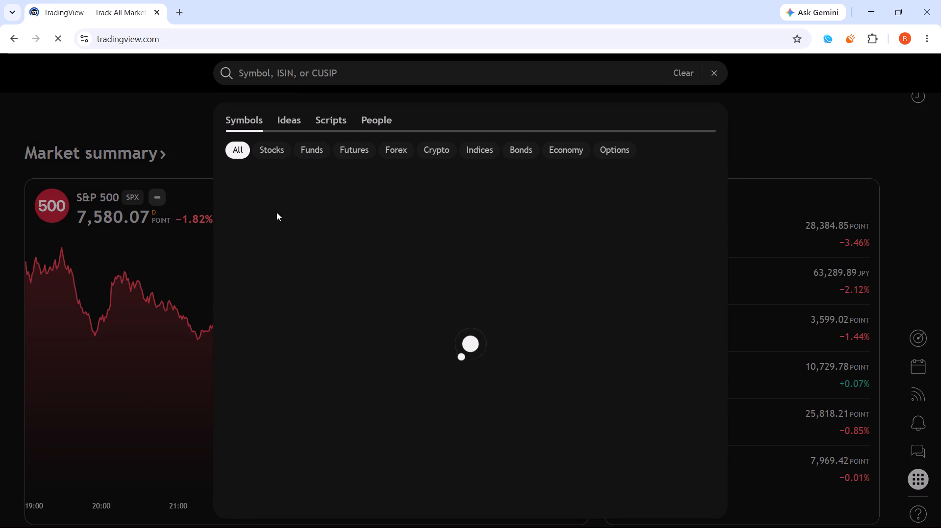
pyautogui.click(280, 179)
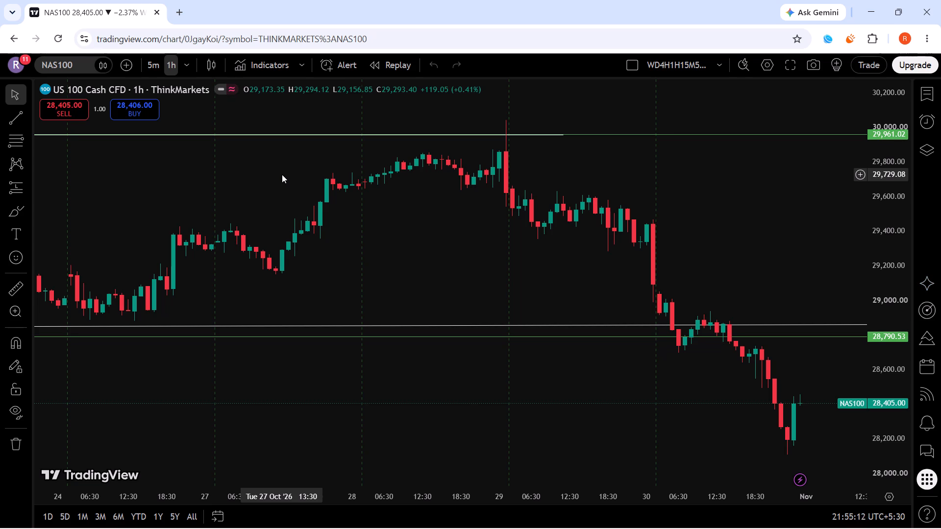
# Examine the NAS100 hourly price history from the end of October back to June, including the marked levels.
pyautogui.scroll(-7, 413, 175)
pyautogui.scroll(-19, 777, 528)
pyautogui.scroll(-5, 879, 213)
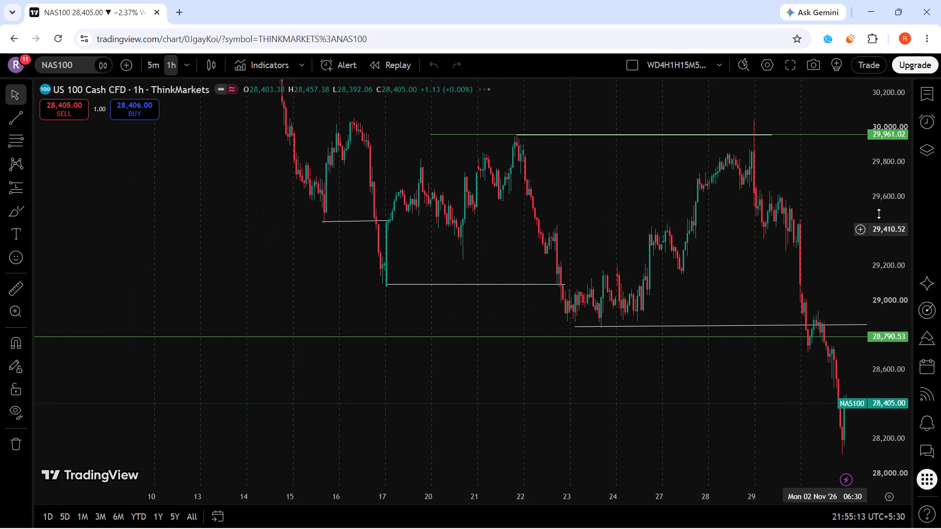
pyautogui.scroll(-19, 879, 214)
pyautogui.scroll(-15, 453, 370)
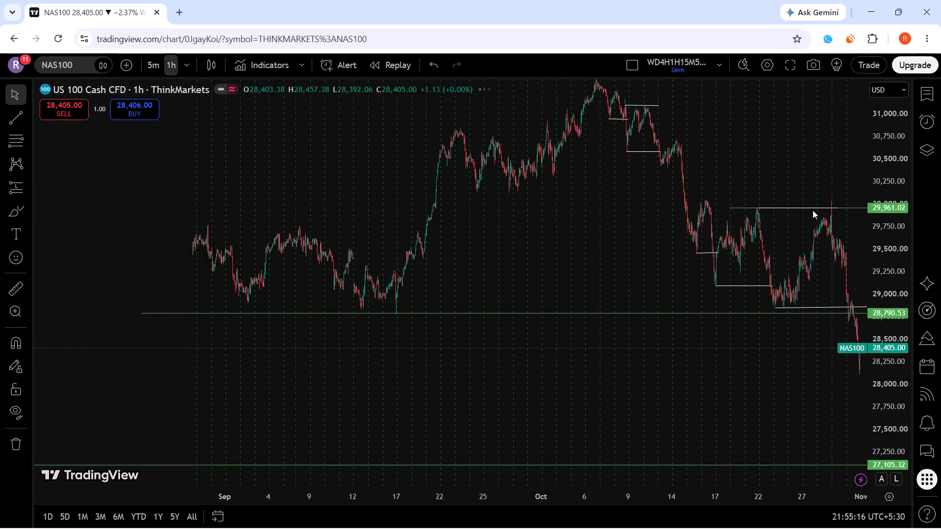
pyautogui.scroll(-7, 882, 224)
pyautogui.scroll(-7, 866, 261)
pyautogui.scroll(-5, 495, 329)
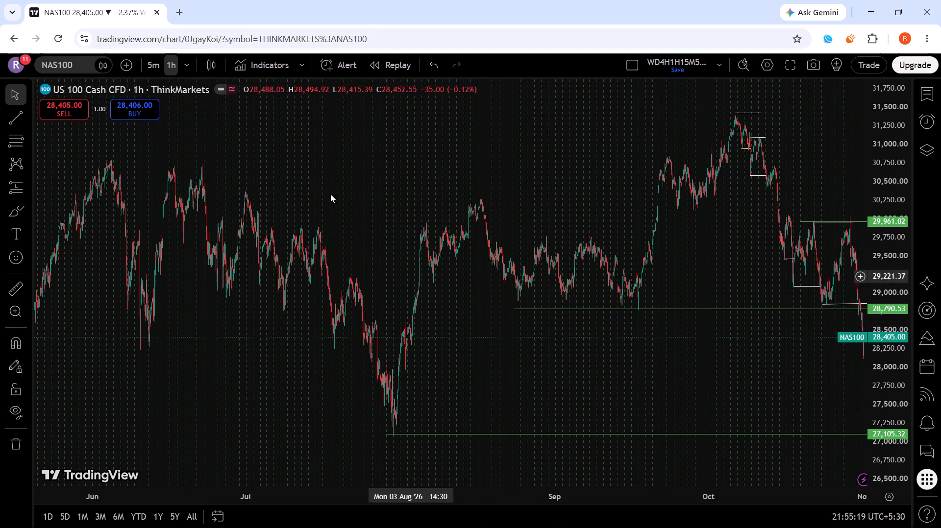
pyautogui.scroll(-3, 455, 250)
pyautogui.scroll(3, 456, 254)
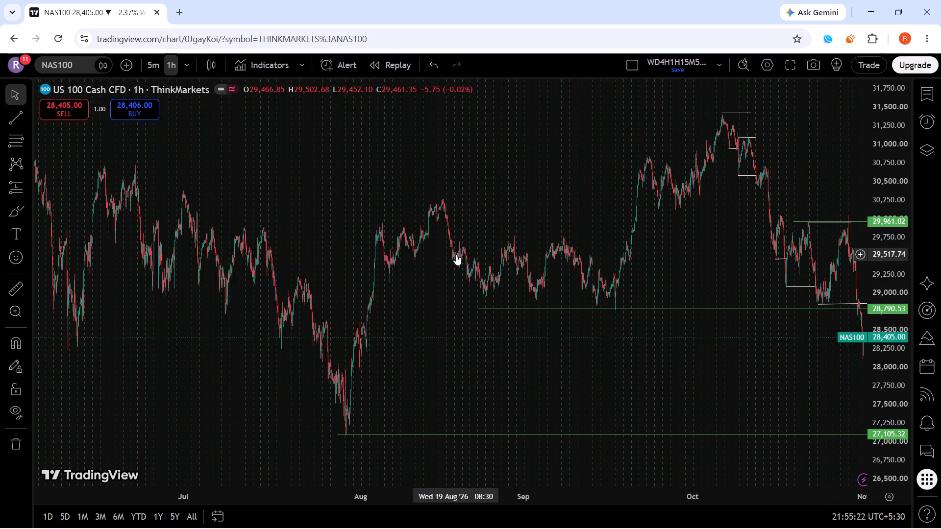
pyautogui.scroll(3, 456, 254)
# Examine the NAS100 hourly price swings before and after the late-July low at the 27,105.32 level.
pyautogui.moveTo(201, 282); pyautogui.dragTo(822, 264)
pyautogui.scroll(7, 428, 342)
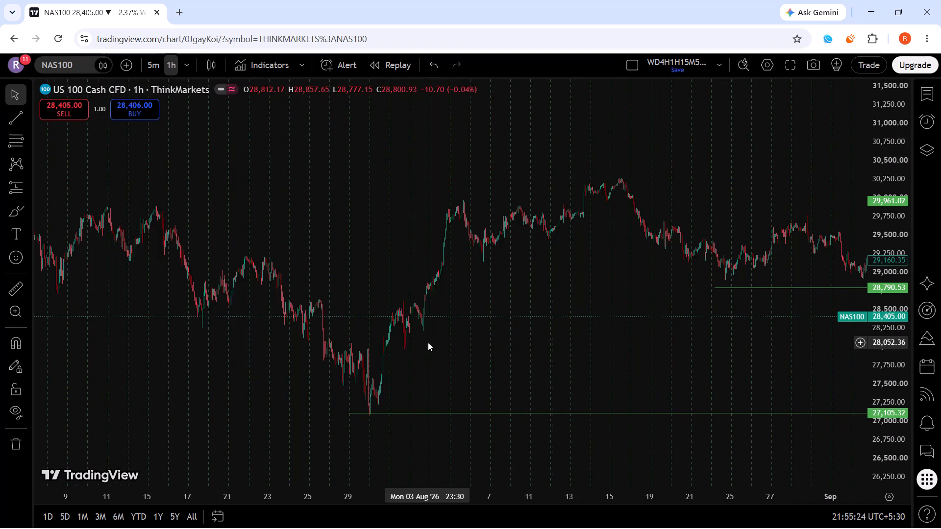
pyautogui.scroll(3, 428, 342)
pyautogui.scroll(14, 901, 322)
pyautogui.scroll(7, 901, 322)
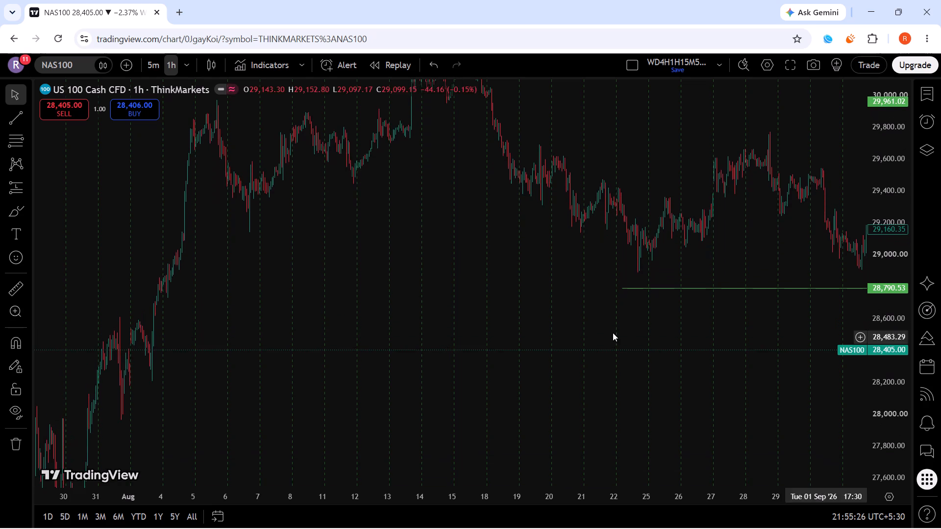
pyautogui.scroll(-11, 604, 331)
pyautogui.scroll(-5, 902, 216)
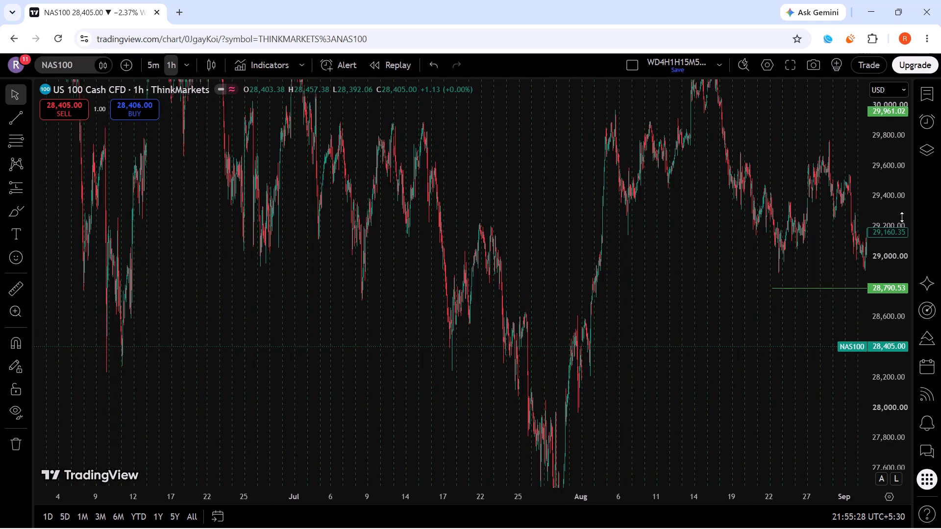
pyautogui.scroll(-11, 902, 217)
pyautogui.scroll(-16, 901, 218)
pyautogui.scroll(7, 688, 303)
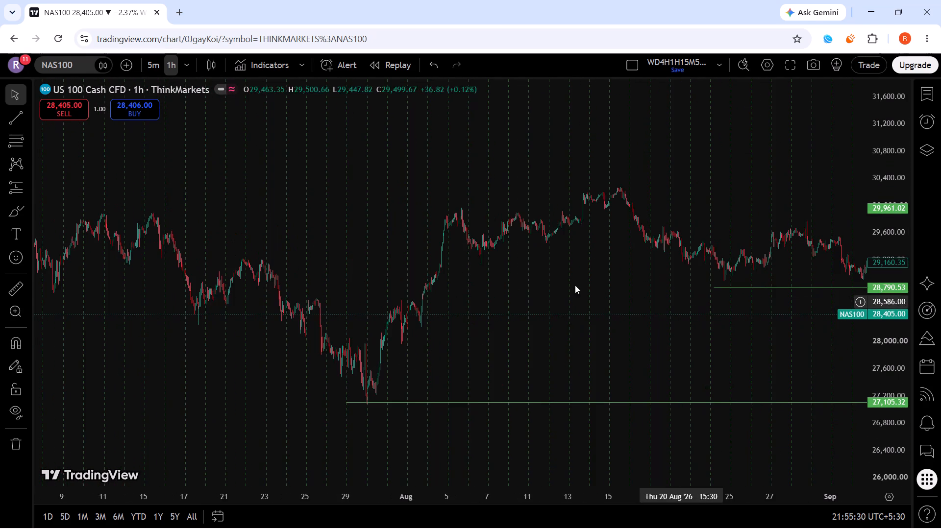
pyautogui.scroll(5, 502, 283)
pyautogui.moveTo(300, 303); pyautogui.dragTo(784, 195)
pyautogui.scroll(6, 662, 268)
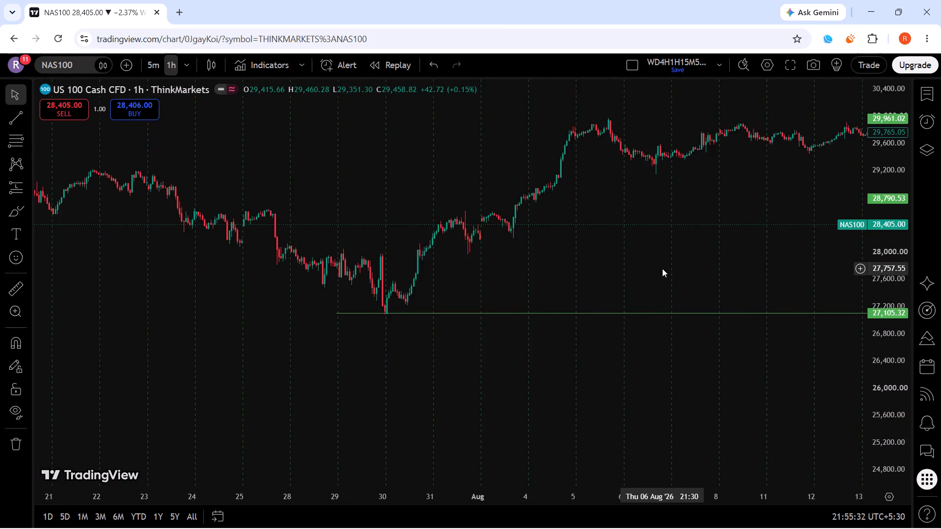
pyautogui.scroll(5, 662, 268)
pyautogui.moveTo(673, 211); pyautogui.dragTo(531, 362)
pyautogui.scroll(-14, 531, 356)
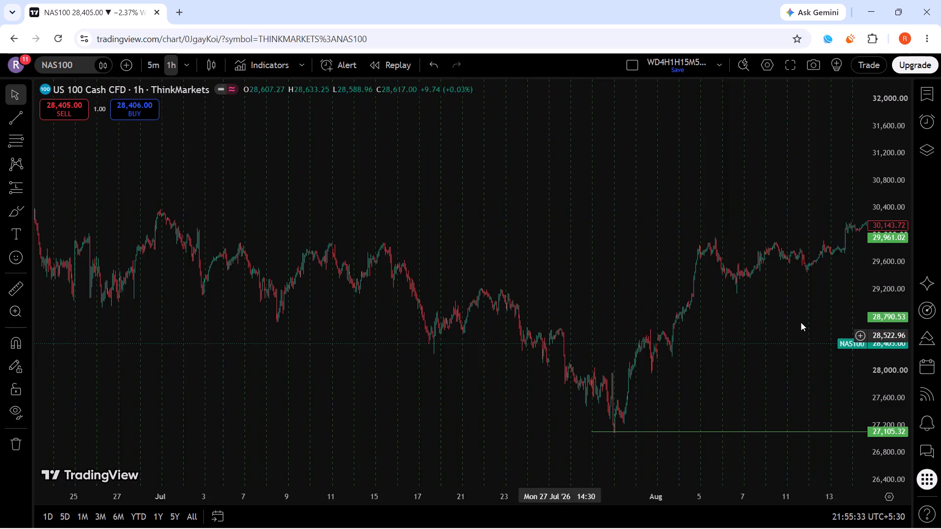
pyautogui.moveTo(808, 321); pyautogui.dragTo(496, 339)
pyautogui.scroll(-12, 661, 328)
pyautogui.moveTo(797, 319); pyautogui.dragTo(687, 318)
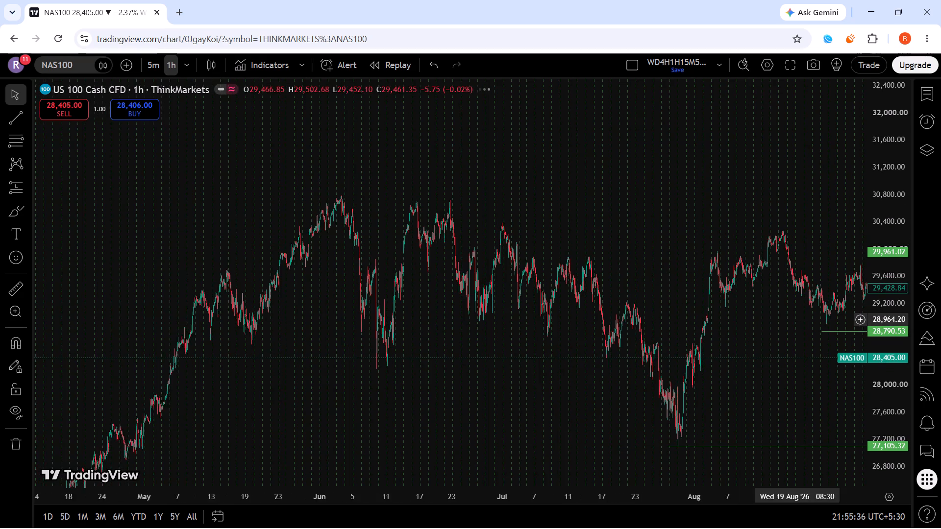
pyautogui.moveTo(687, 318); pyautogui.dragTo(576, 318)
pyautogui.scroll(5, 731, 337)
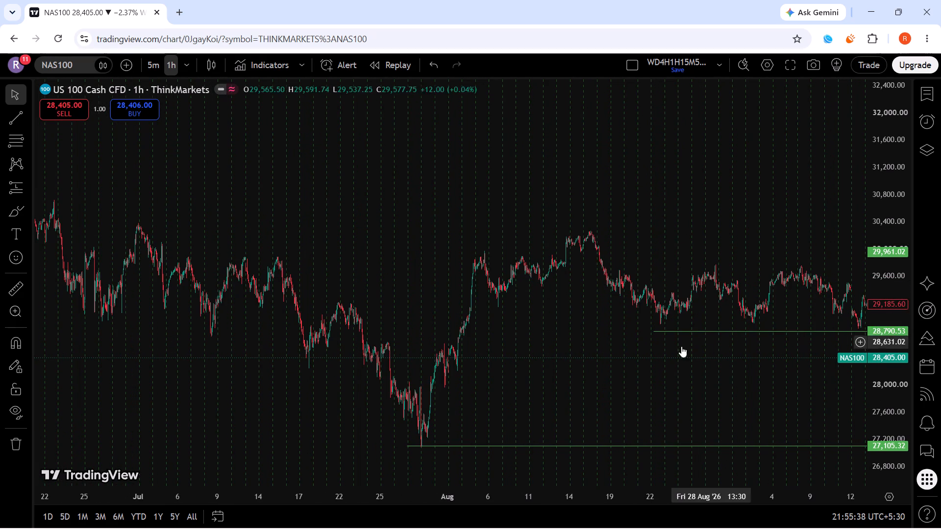
pyautogui.scroll(4, 466, 392)
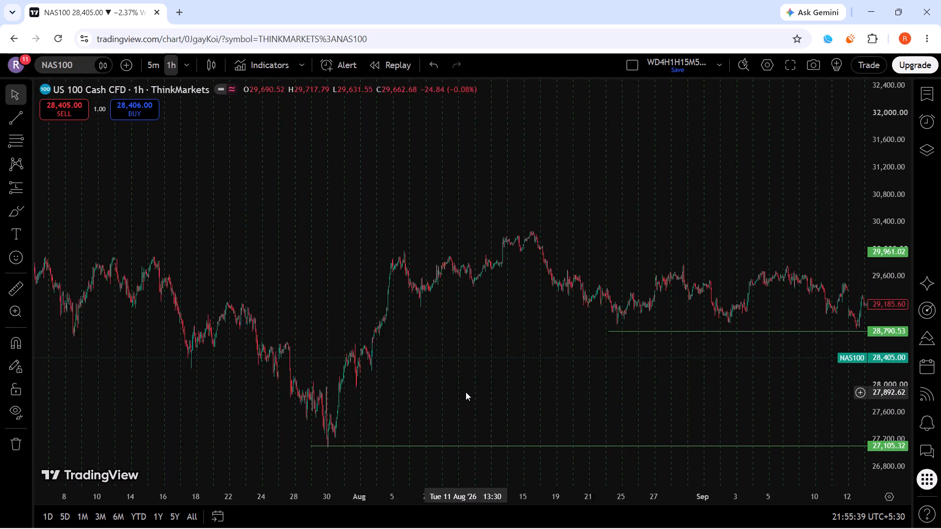
pyautogui.moveTo(372, 402); pyautogui.dragTo(797, 402)
pyautogui.scroll(-6, 691, 414)
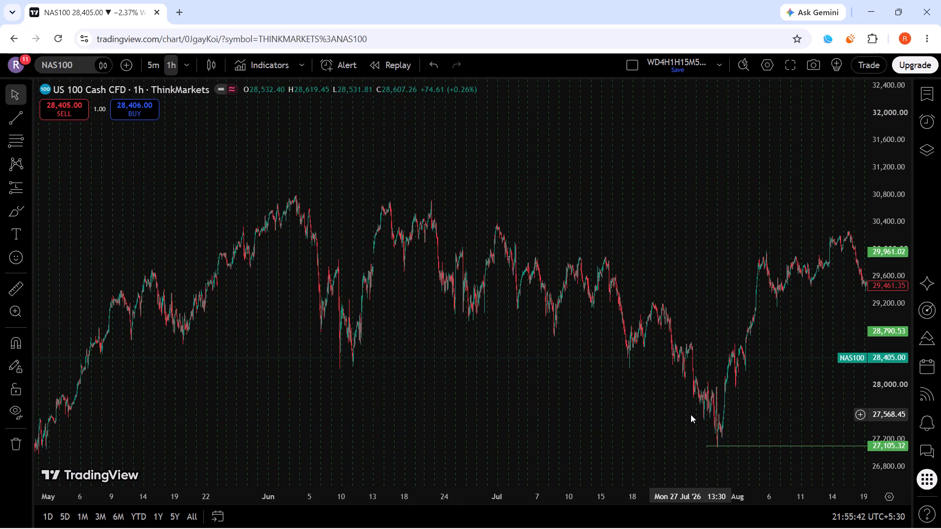
pyautogui.scroll(4, 691, 414)
pyautogui.scroll(5, 883, 339)
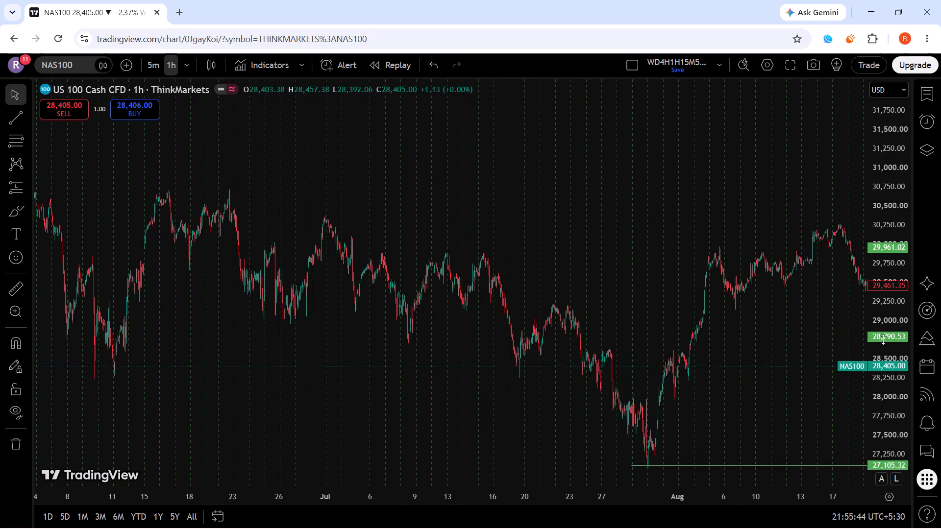
pyautogui.scroll(2, 883, 339)
pyautogui.moveTo(740, 449); pyautogui.dragTo(740, 326)
pyautogui.scroll(-2, 740, 326)
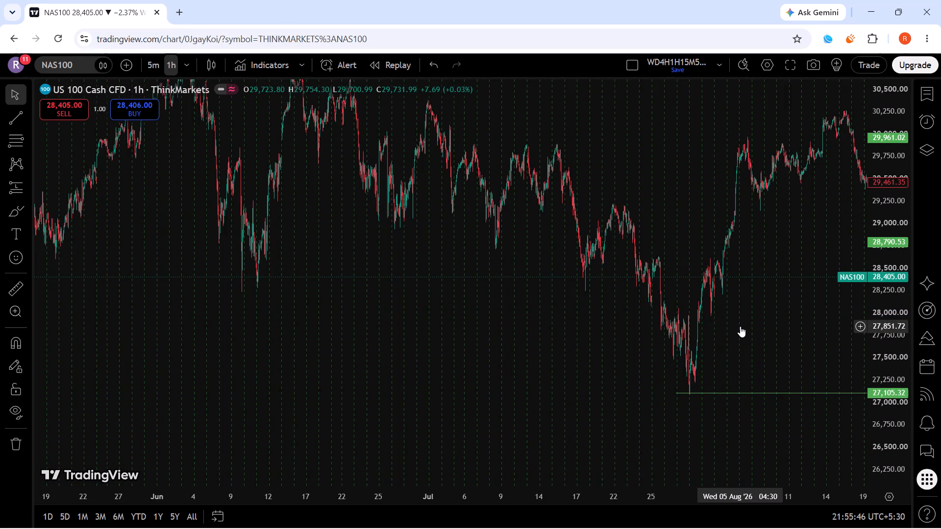
pyautogui.moveTo(740, 326); pyautogui.dragTo(735, 345)
pyautogui.scroll(9, 735, 345)
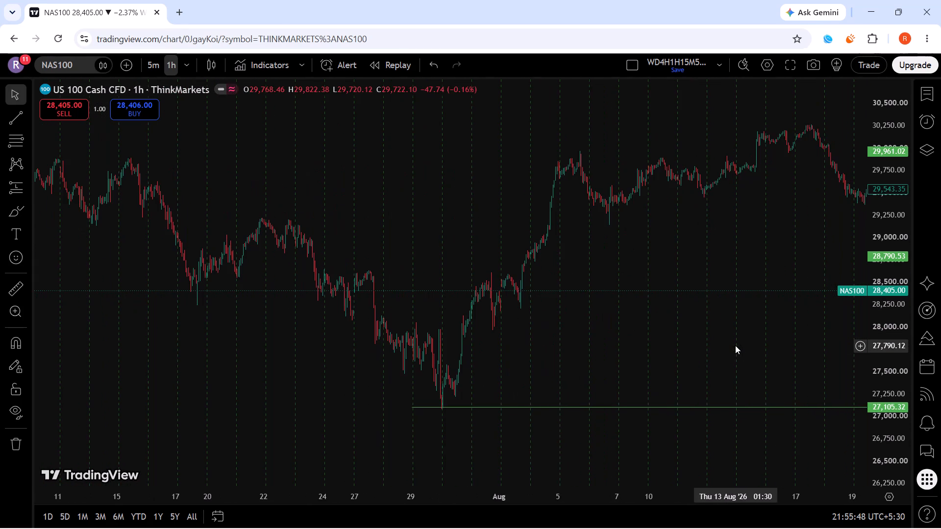
pyautogui.moveTo(539, 327); pyautogui.dragTo(656, 371)
pyautogui.scroll(-5, 658, 371)
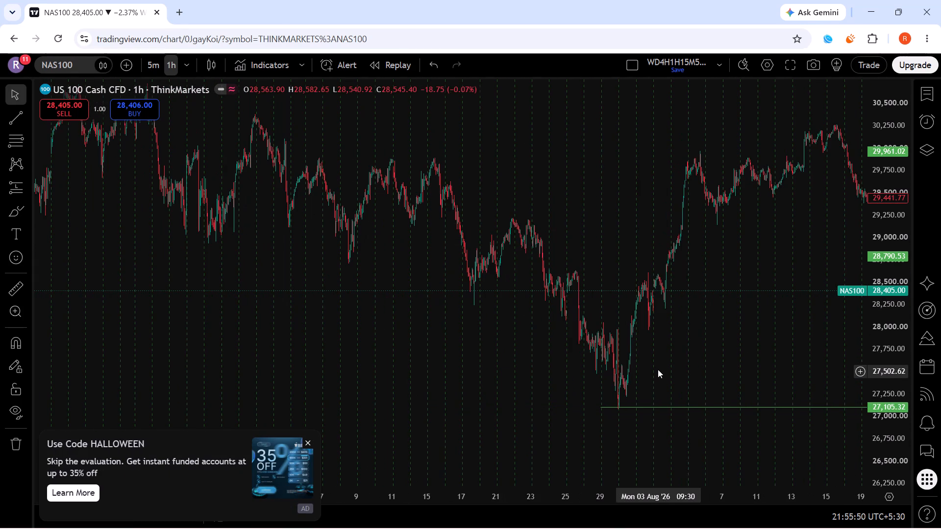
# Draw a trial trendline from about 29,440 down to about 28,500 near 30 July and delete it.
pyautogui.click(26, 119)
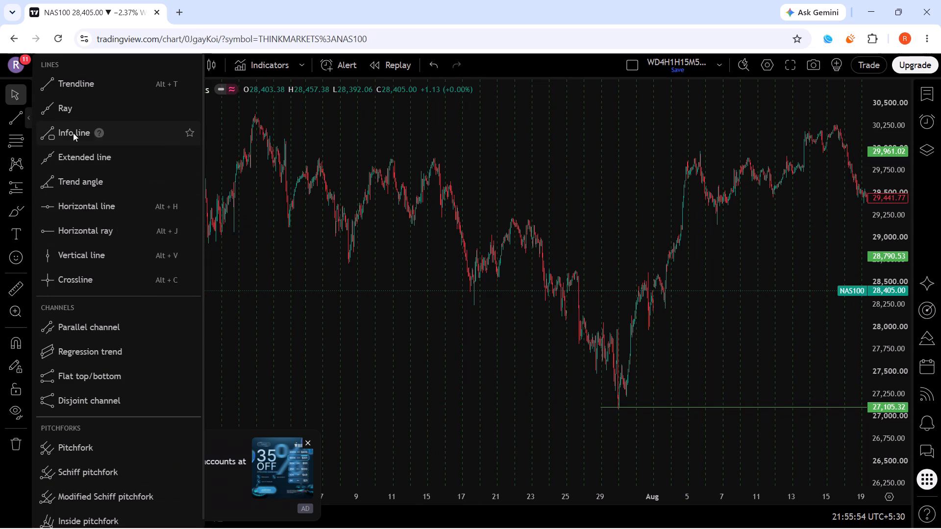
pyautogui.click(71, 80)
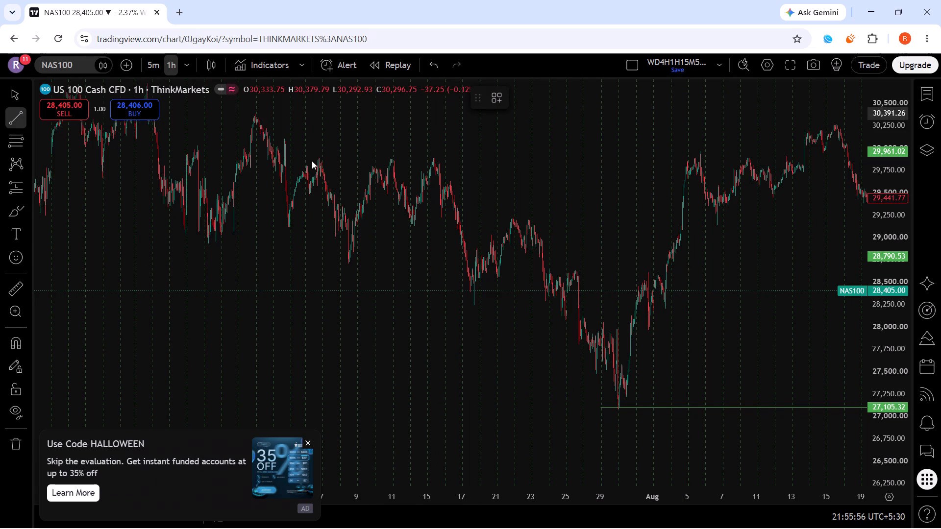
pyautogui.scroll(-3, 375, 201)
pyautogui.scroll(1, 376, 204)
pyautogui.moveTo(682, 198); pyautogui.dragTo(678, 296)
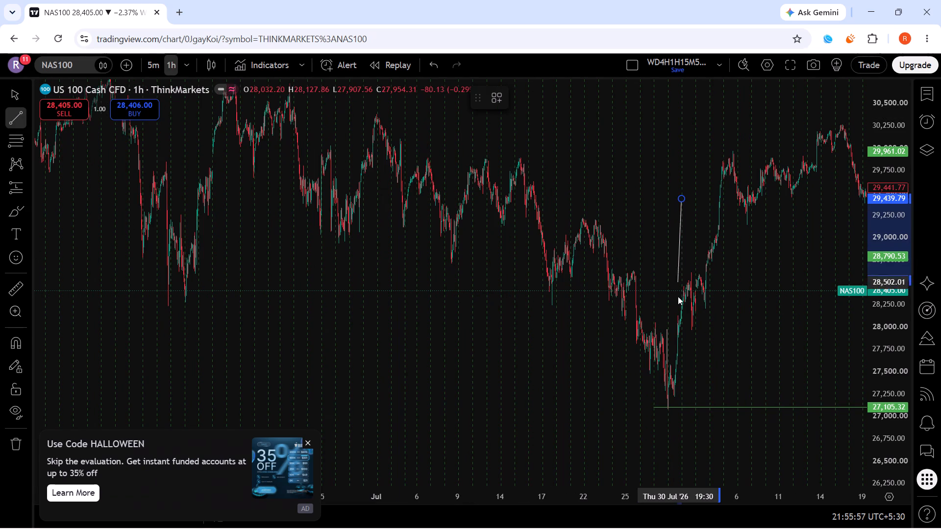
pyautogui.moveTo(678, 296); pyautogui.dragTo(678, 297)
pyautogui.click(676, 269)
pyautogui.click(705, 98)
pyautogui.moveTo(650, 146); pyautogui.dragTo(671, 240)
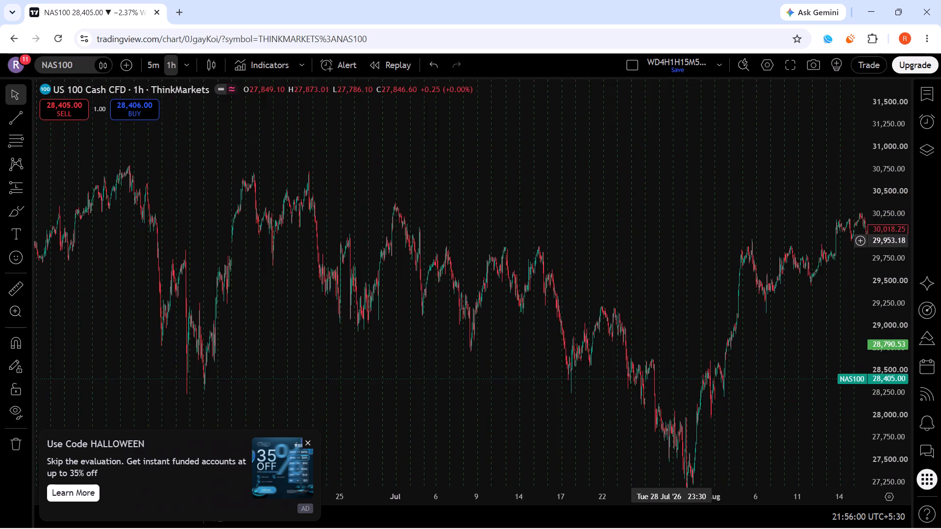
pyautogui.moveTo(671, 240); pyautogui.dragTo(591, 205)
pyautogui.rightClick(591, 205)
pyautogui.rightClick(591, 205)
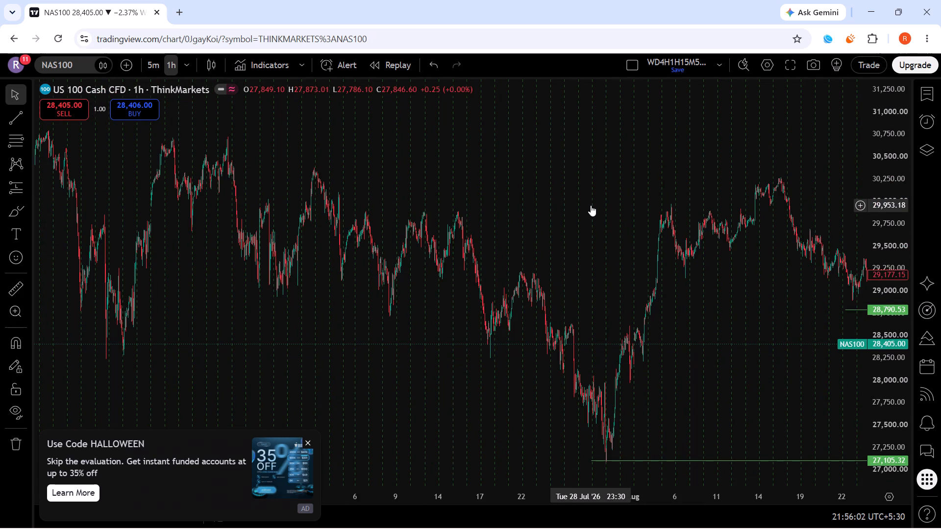
# Turn off the session breaks in the chart's event settings.
pyautogui.rightClick(590, 205)
pyautogui.rightClick(448, 391)
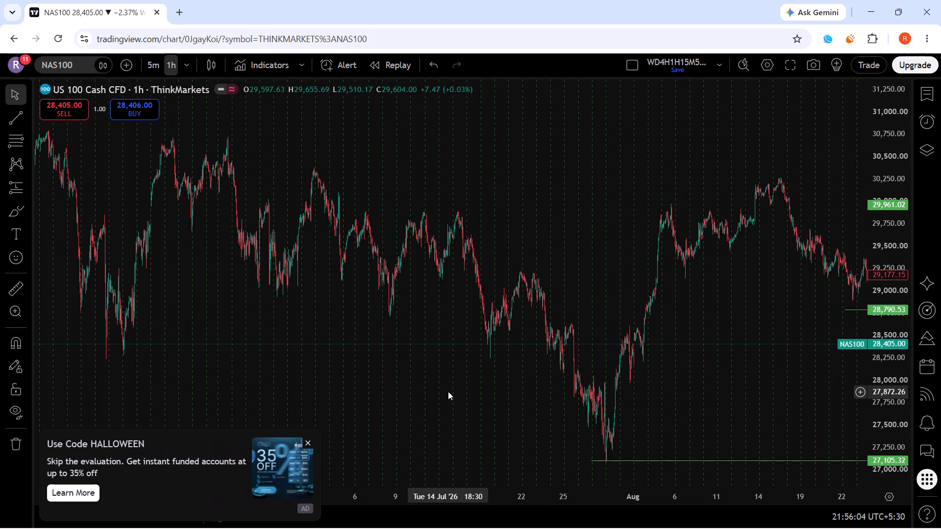
pyautogui.click(448, 391)
pyautogui.click(494, 511)
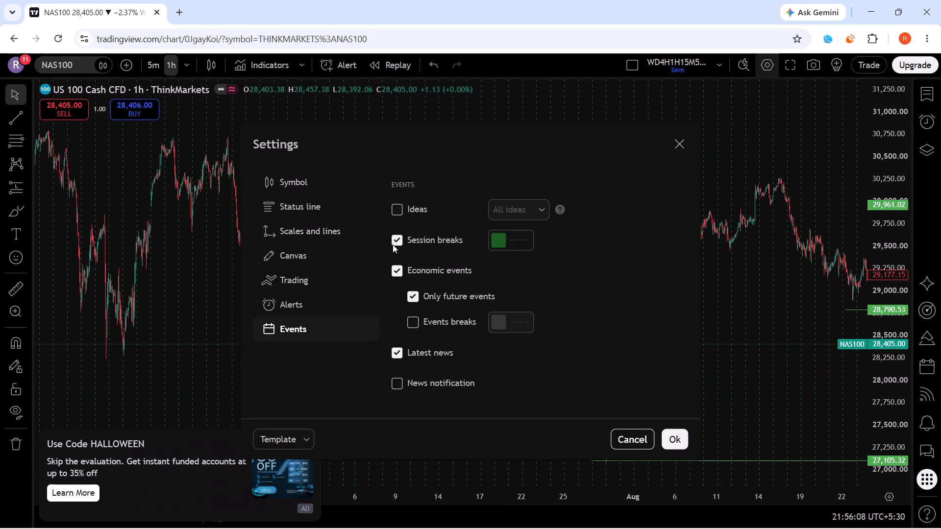
pyautogui.click(404, 239)
pyautogui.click(680, 439)
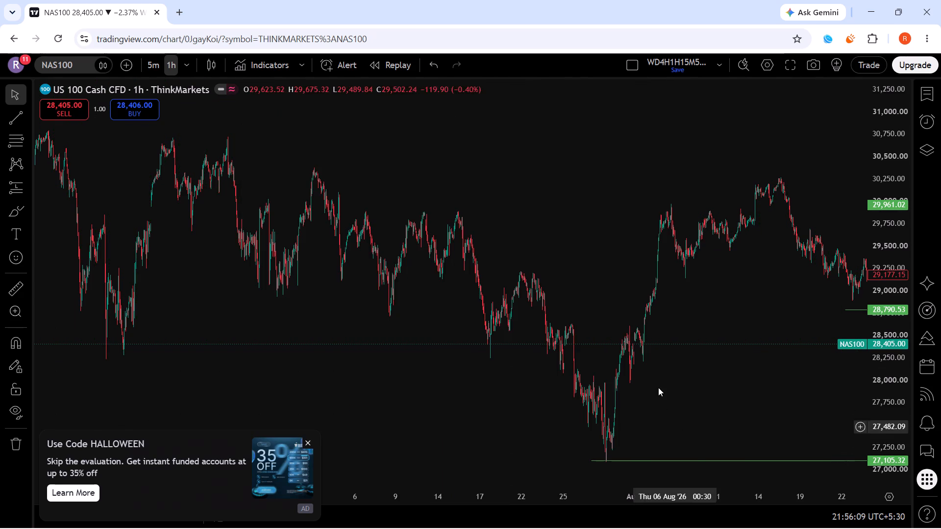
# Draw a horizontal trendline at about 30,729 from the mid-June high to about 3 July.
pyautogui.moveTo(385, 327); pyautogui.dragTo(617, 372)
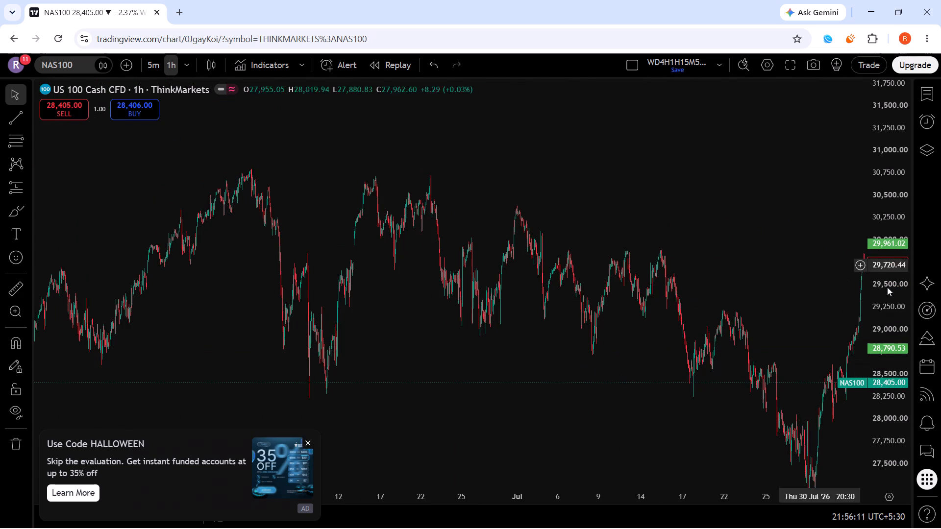
pyautogui.scroll(-6, 897, 305)
pyautogui.moveTo(816, 337); pyautogui.dragTo(565, 324)
pyautogui.scroll(-2, 570, 316)
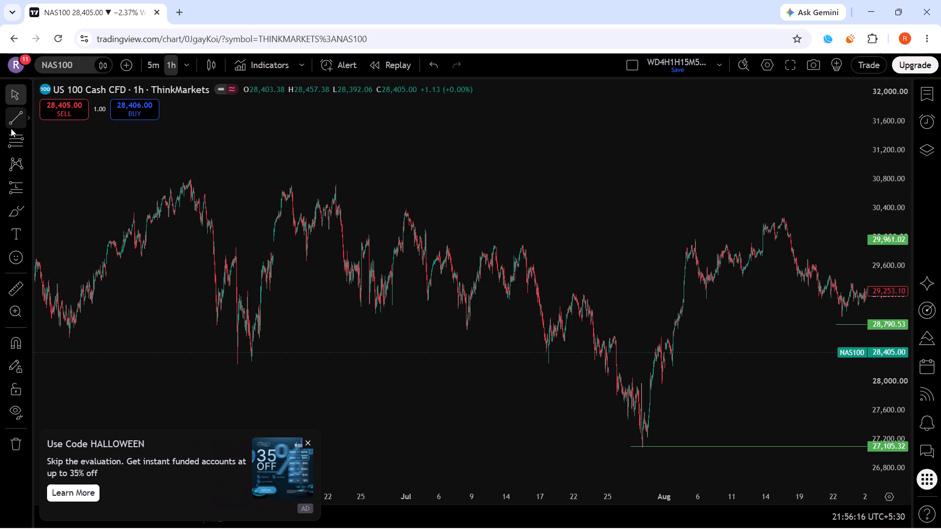
pyautogui.click(29, 111)
pyautogui.click(15, 115)
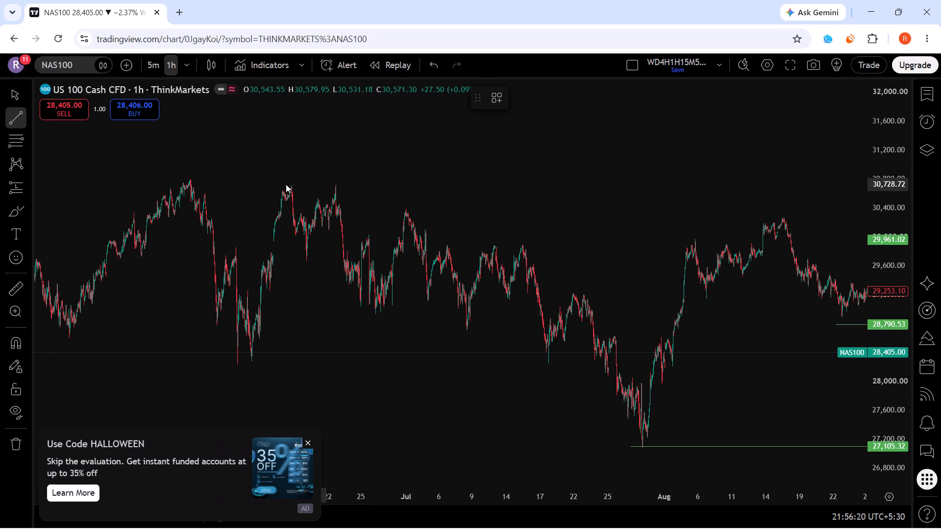
pyautogui.moveTo(287, 184); pyautogui.dragTo(348, 181)
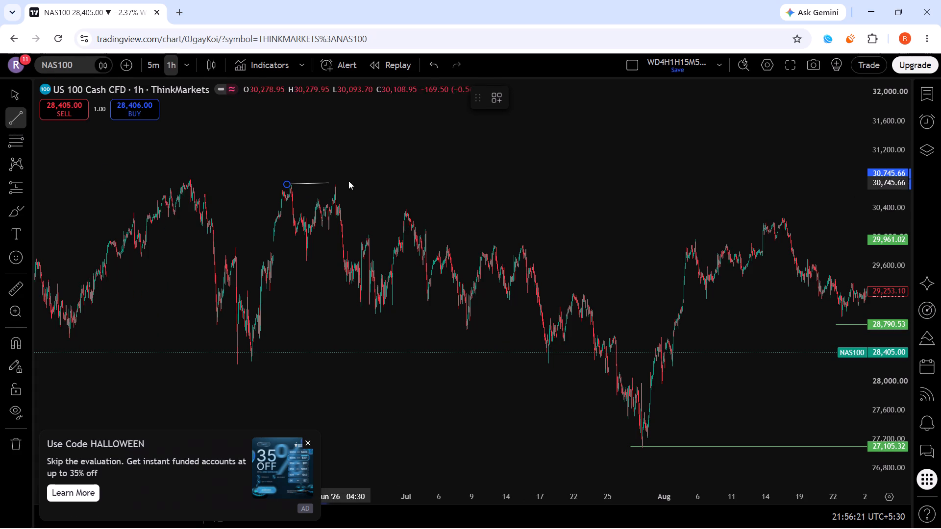
pyautogui.moveTo(348, 181); pyautogui.dragTo(470, 180)
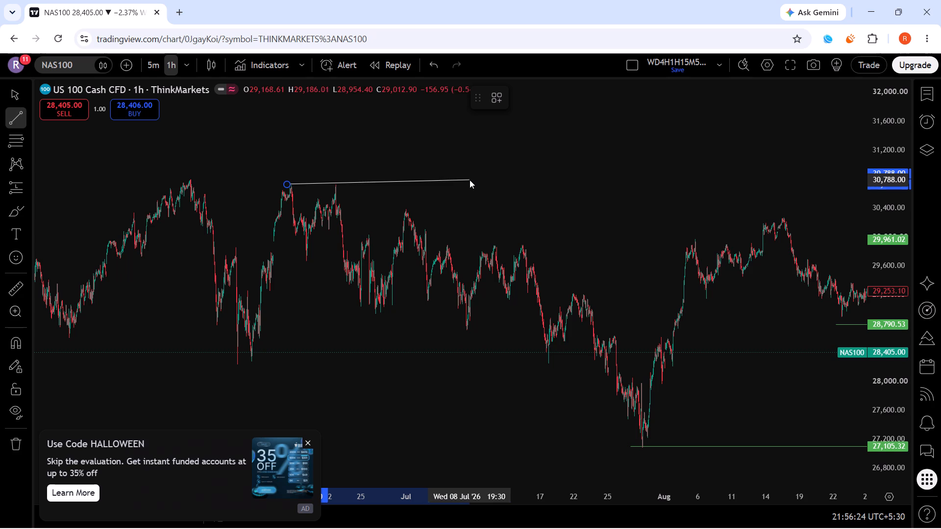
pyautogui.moveTo(470, 180); pyautogui.dragTo(443, 185)
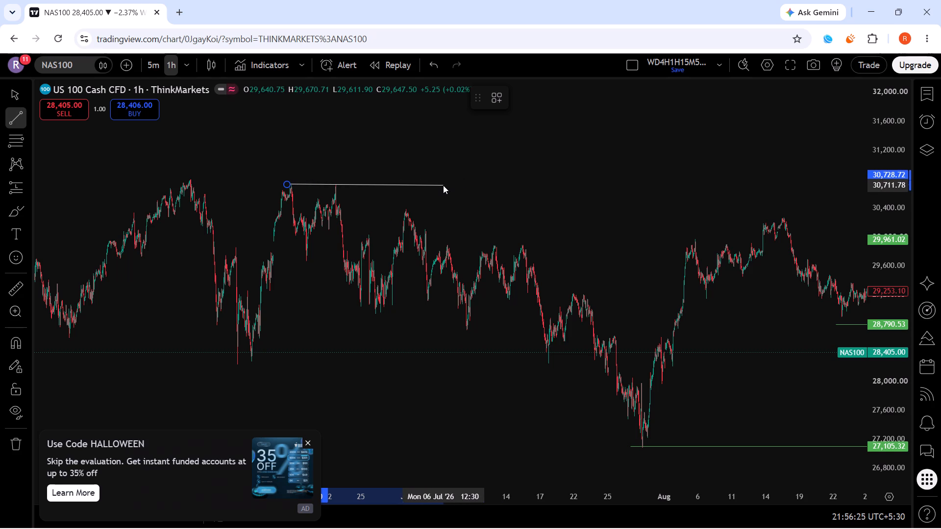
pyautogui.moveTo(443, 185); pyautogui.dragTo(432, 180)
pyautogui.moveTo(432, 180); pyautogui.dragTo(432, 189)
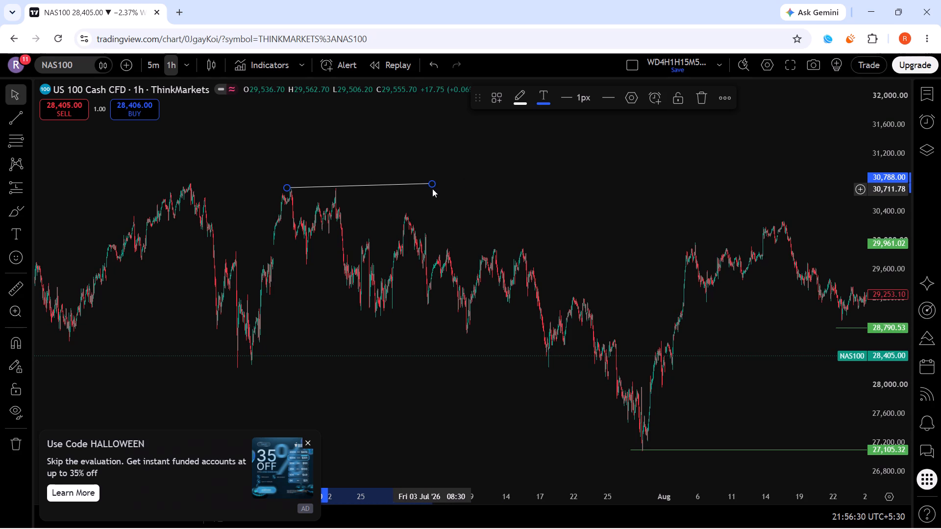
pyautogui.moveTo(432, 181); pyautogui.dragTo(432, 191)
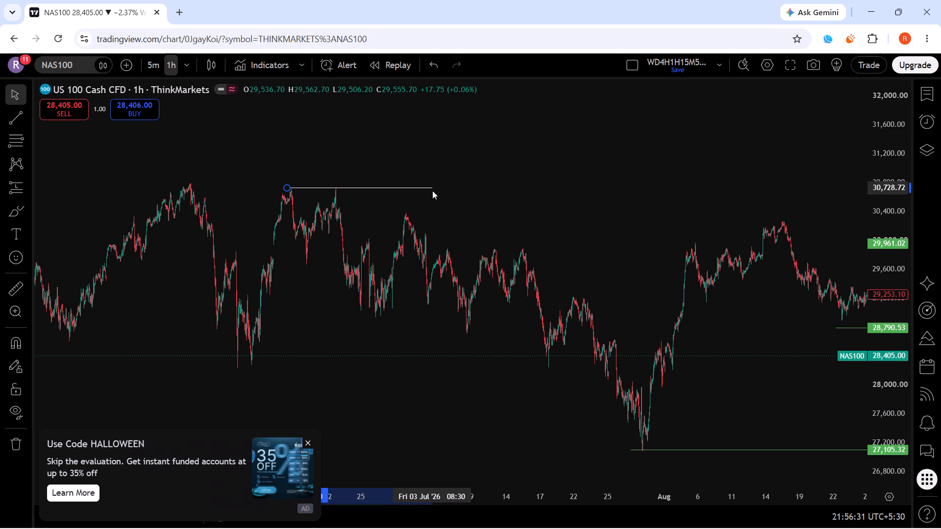
pyautogui.moveTo(432, 191); pyautogui.dragTo(430, 188)
pyautogui.click(454, 200)
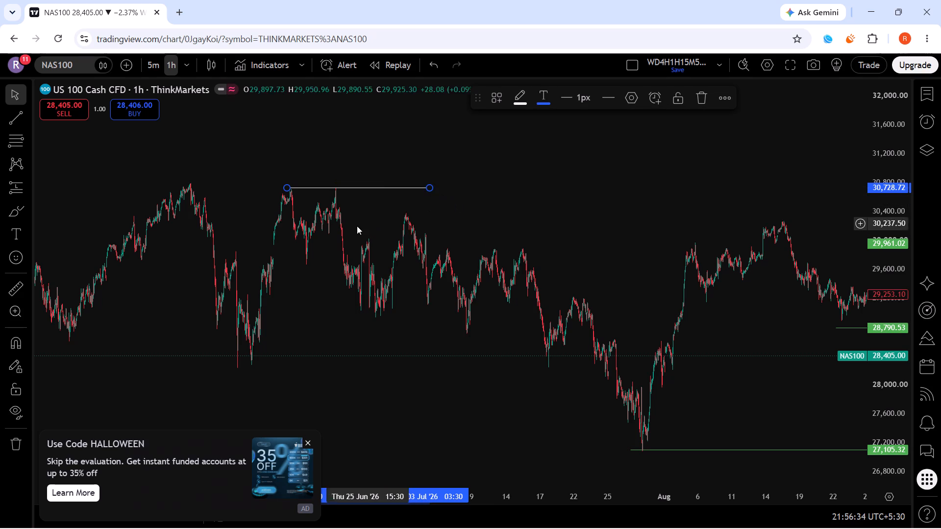
# Draw a horizontal trendline at about 29,695 from the swing low between the two June highs to about 24 June.
pyautogui.click(18, 111)
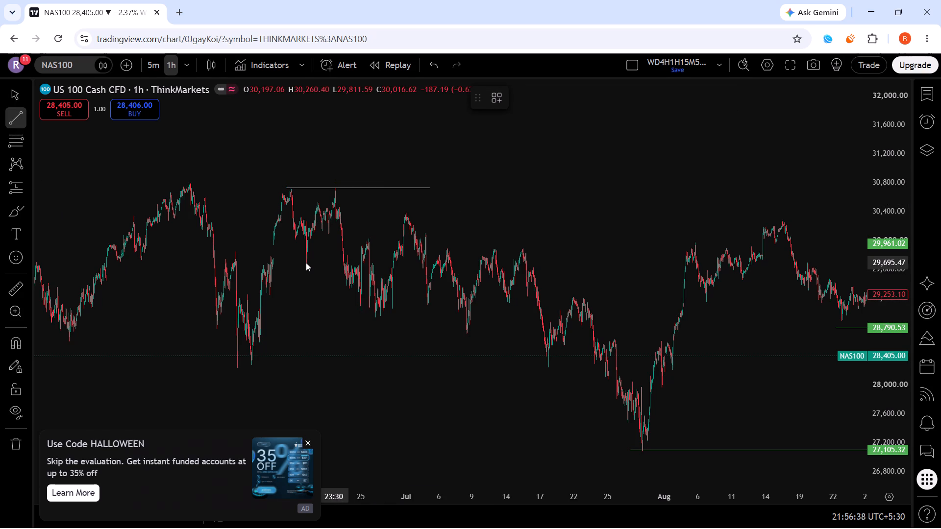
pyautogui.moveTo(306, 263); pyautogui.dragTo(355, 265)
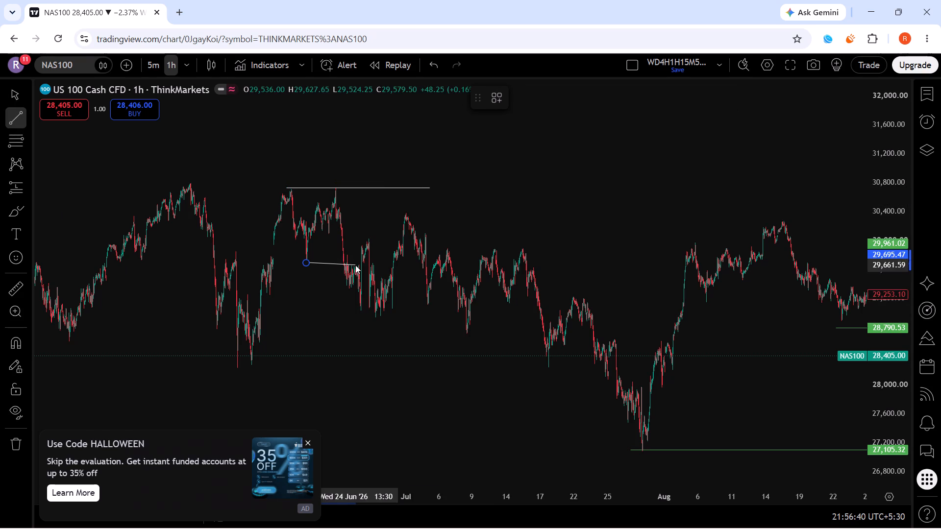
pyautogui.moveTo(355, 265); pyautogui.dragTo(360, 262)
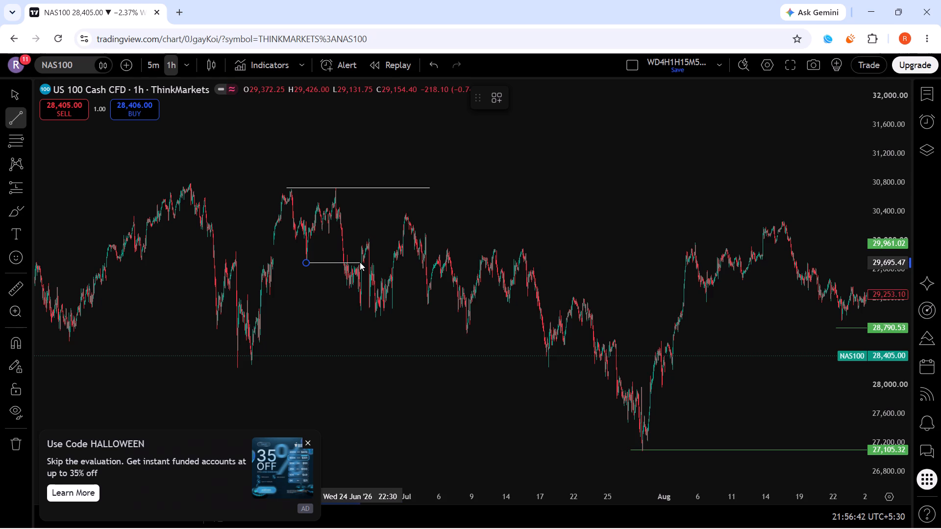
pyautogui.moveTo(360, 262); pyautogui.dragTo(359, 260)
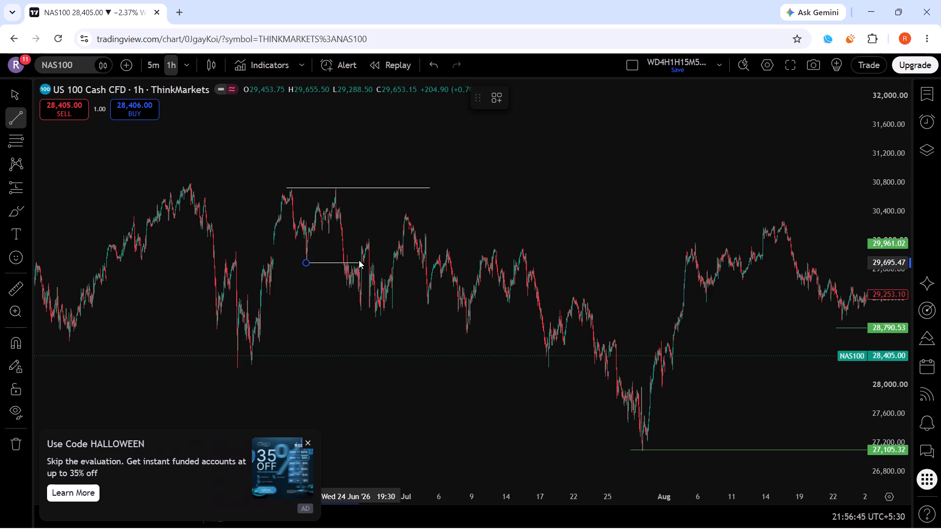
pyautogui.keyDown('shift'); pyautogui.click(359, 260); pyautogui.keyUp('shift')
pyautogui.click(355, 305)
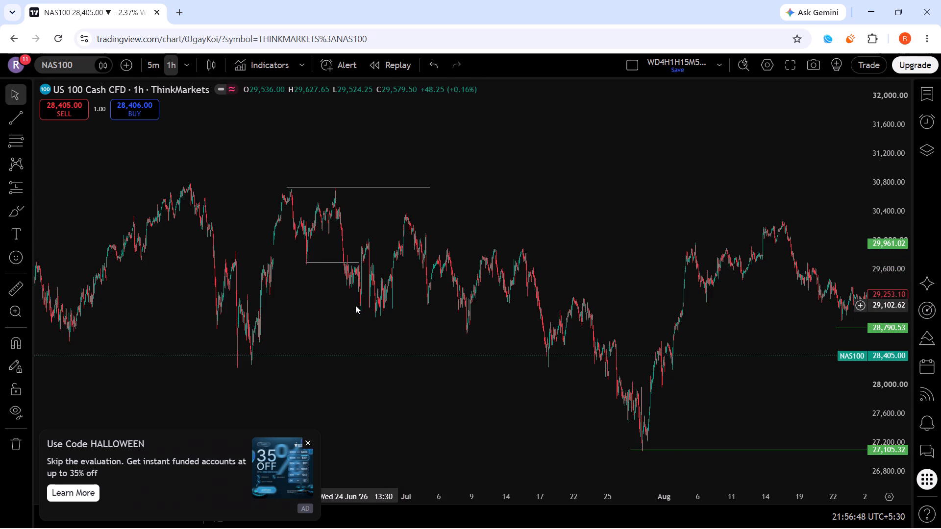
# Draw a near-horizontal trendline at about 28,955 from the 26 June low to about 8 July.
pyautogui.scroll(-4, 355, 305)
pyautogui.scroll(4, 662, 317)
pyautogui.scroll(3, 511, 337)
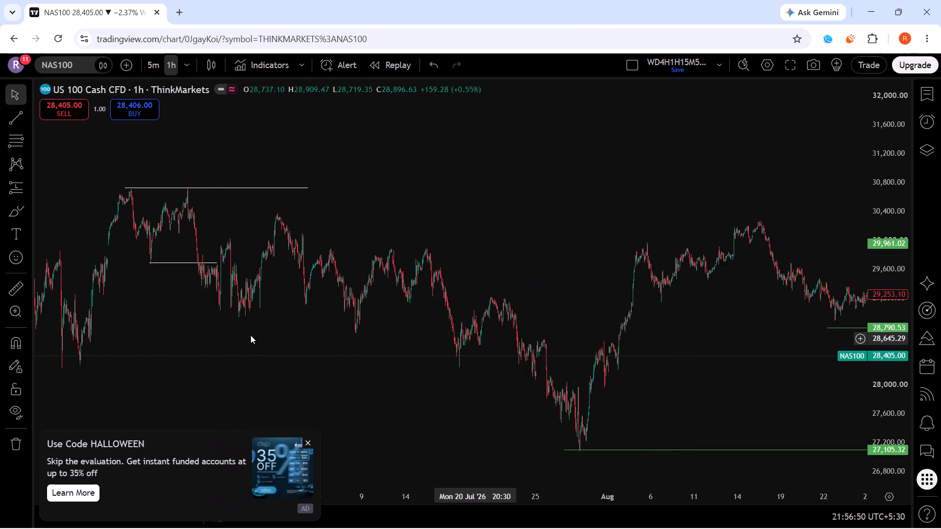
pyautogui.moveTo(287, 318); pyautogui.dragTo(556, 307)
pyautogui.scroll(2, 556, 307)
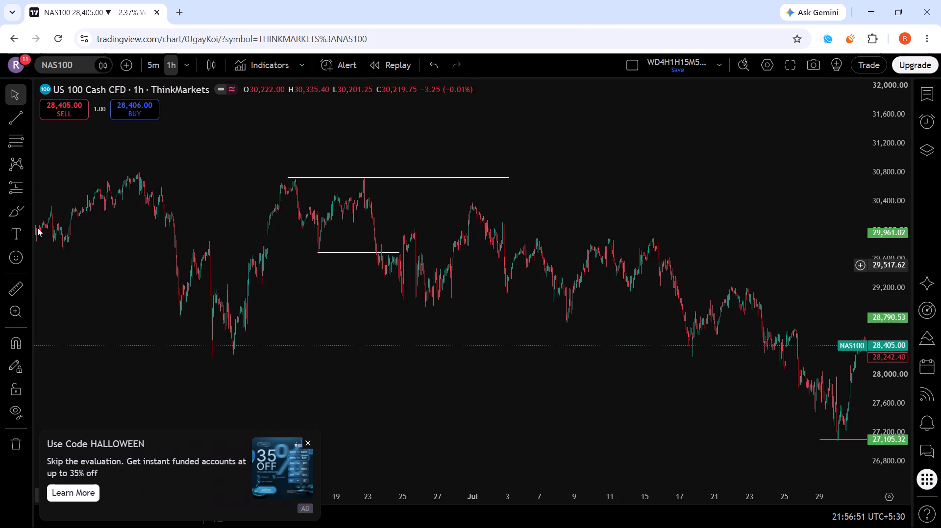
pyautogui.click(19, 112)
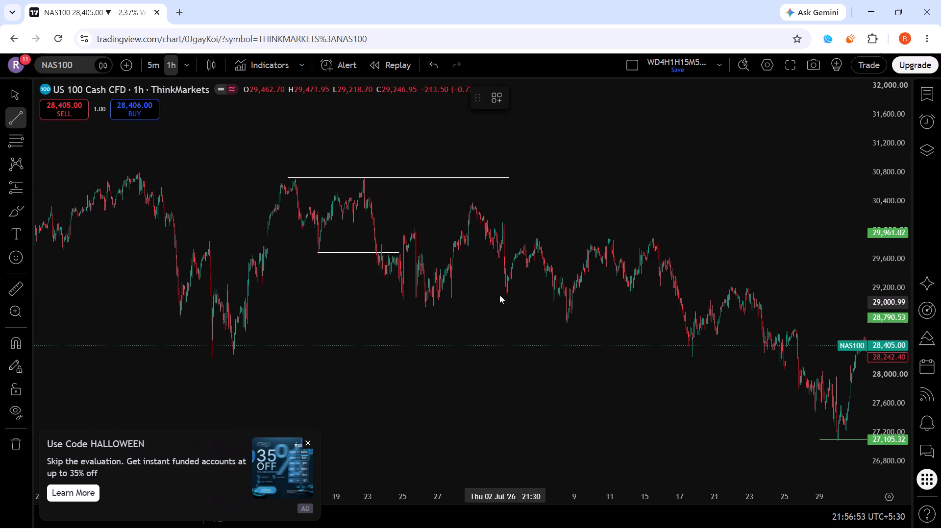
pyautogui.moveTo(427, 305); pyautogui.dragTo(569, 302)
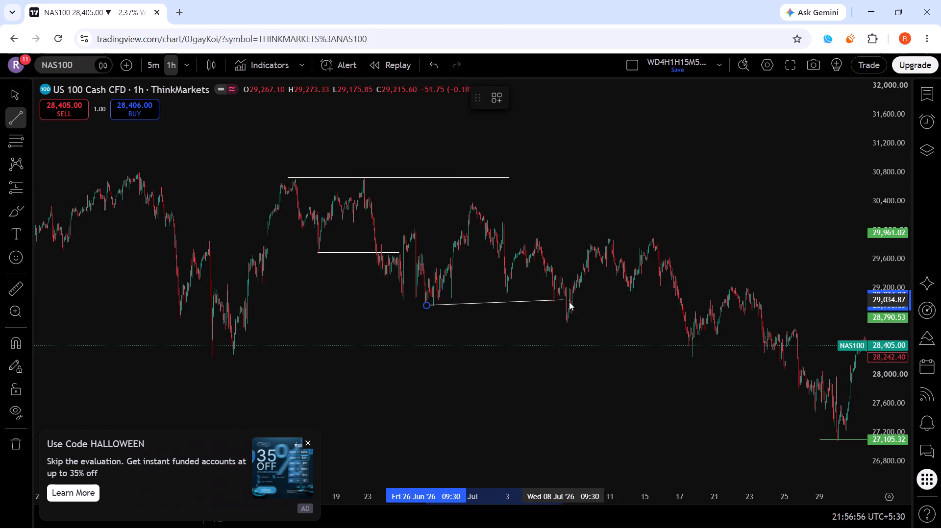
pyautogui.moveTo(569, 302); pyautogui.dragTo(566, 306)
pyautogui.click(566, 306)
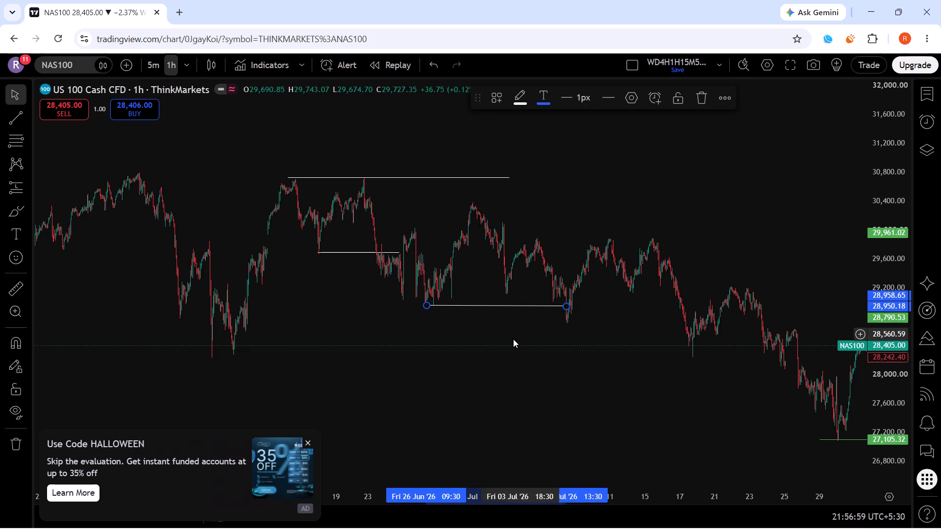
pyautogui.click(513, 339)
# Draw a near-horizontal trendline at about 28,690 from the 8 July low to about 17 July.
pyautogui.moveTo(564, 414); pyautogui.dragTo(489, 364)
pyautogui.scroll(-2, 494, 361)
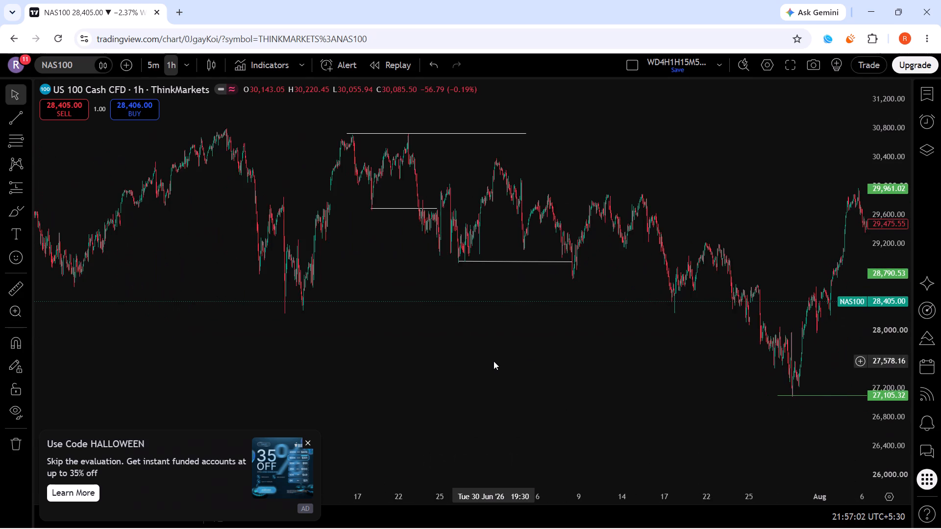
pyautogui.scroll(3, 494, 361)
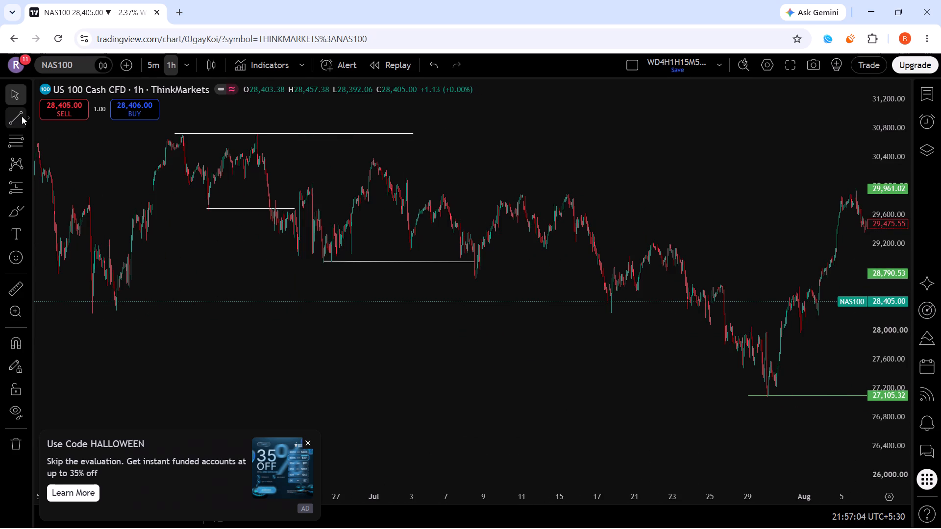
pyautogui.click(22, 116)
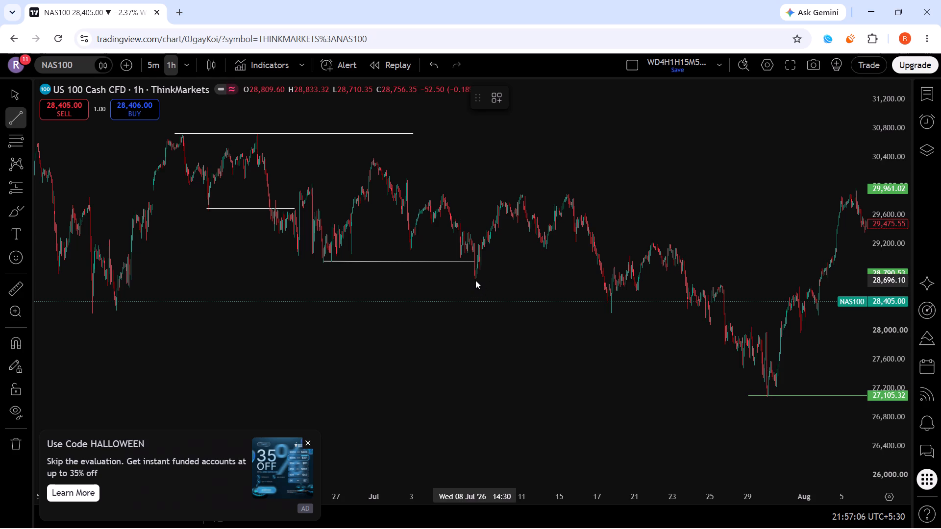
pyautogui.moveTo(475, 280); pyautogui.dragTo(604, 281)
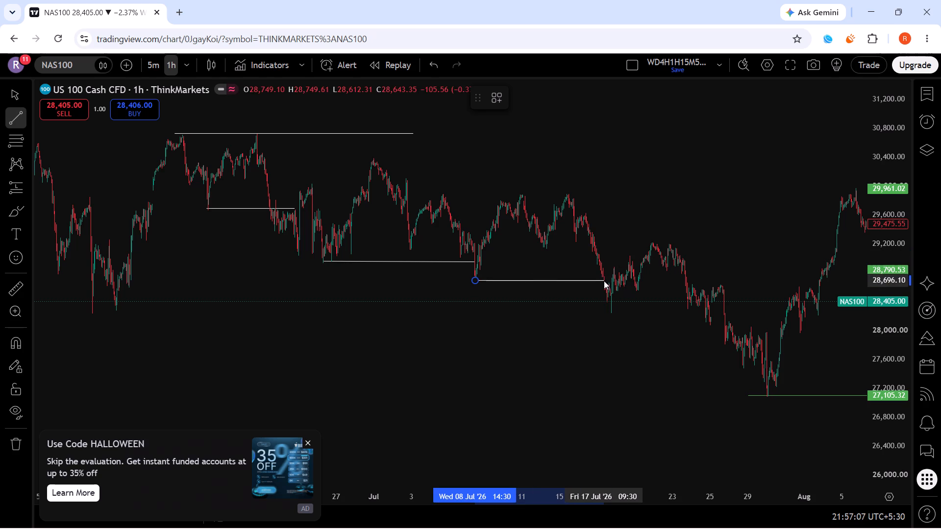
pyautogui.moveTo(604, 281); pyautogui.dragTo(603, 281)
pyautogui.click(603, 281)
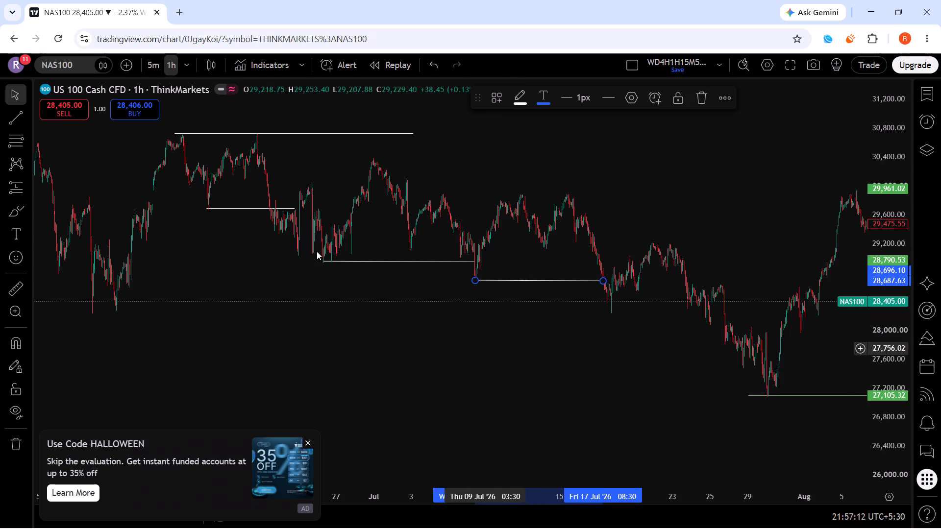
# Draw a horizontal trendline at about 30,365 from the 1 July high to about 14 July.
pyautogui.click(17, 119)
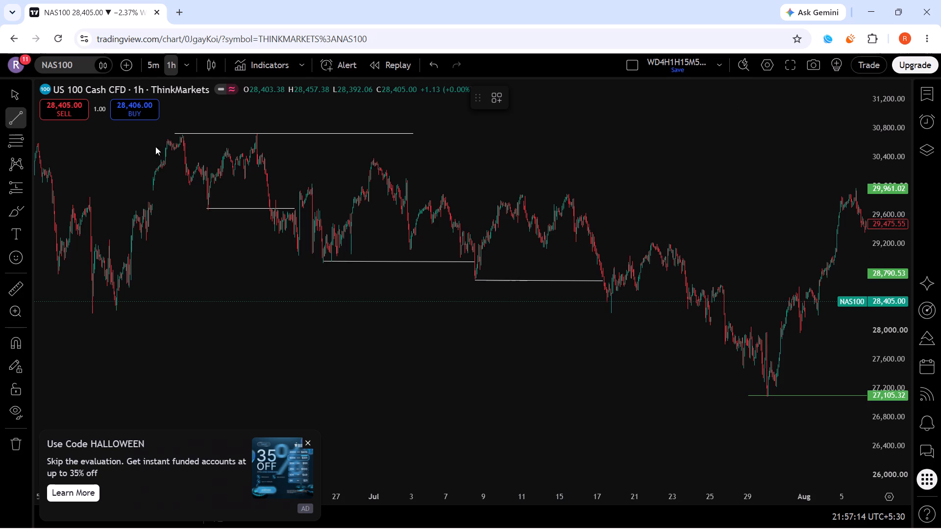
pyautogui.moveTo(375, 159); pyautogui.dragTo(445, 159)
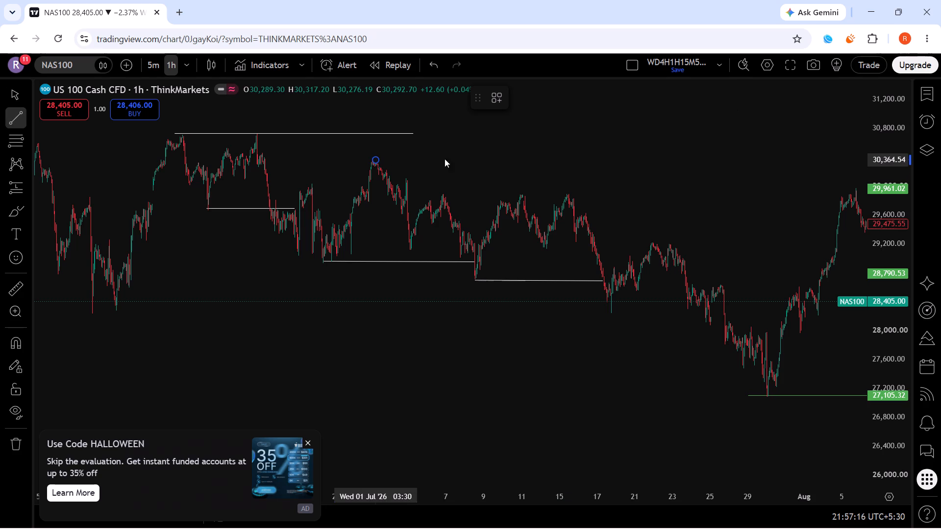
pyautogui.moveTo(445, 159); pyautogui.dragTo(543, 160)
pyautogui.click(543, 160)
pyautogui.click(568, 170)
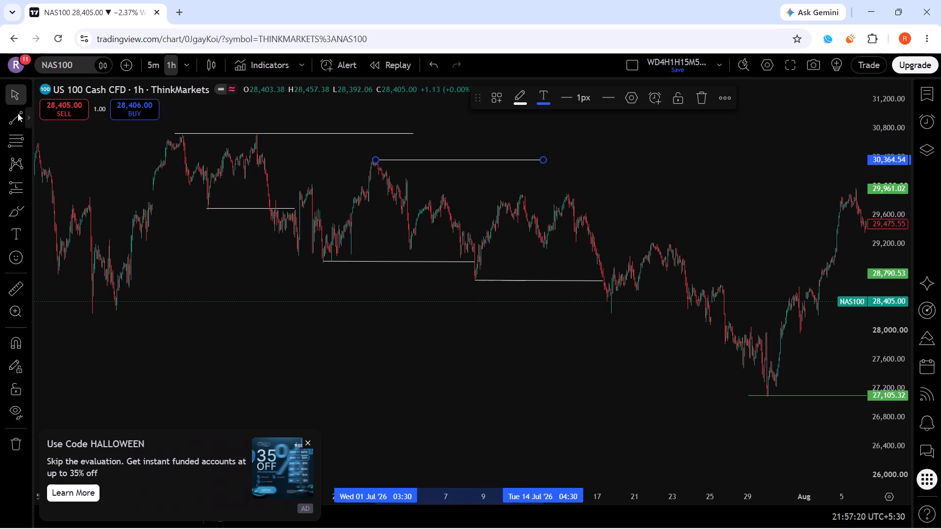
# Draw a near-horizontal trendline at about 29,890 from the 11 July high to about 23 July.
pyautogui.click(17, 114)
pyautogui.moveTo(521, 194); pyautogui.dragTo(693, 205)
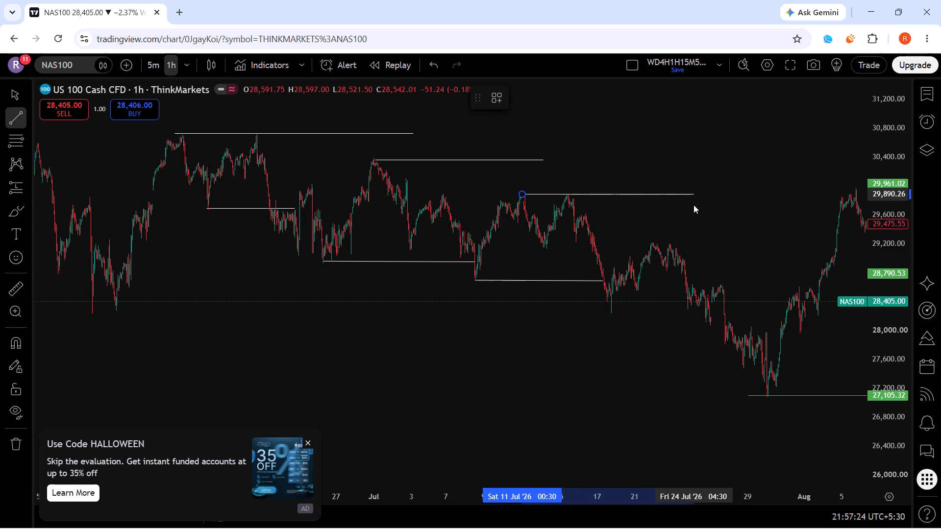
pyautogui.moveTo(693, 205); pyautogui.dragTo(686, 192)
pyautogui.click(686, 192)
pyautogui.click(705, 228)
# Finish the trendline from the 11 July high with its end at about 23 July.
pyautogui.moveTo(705, 228); pyautogui.dragTo(687, 226)
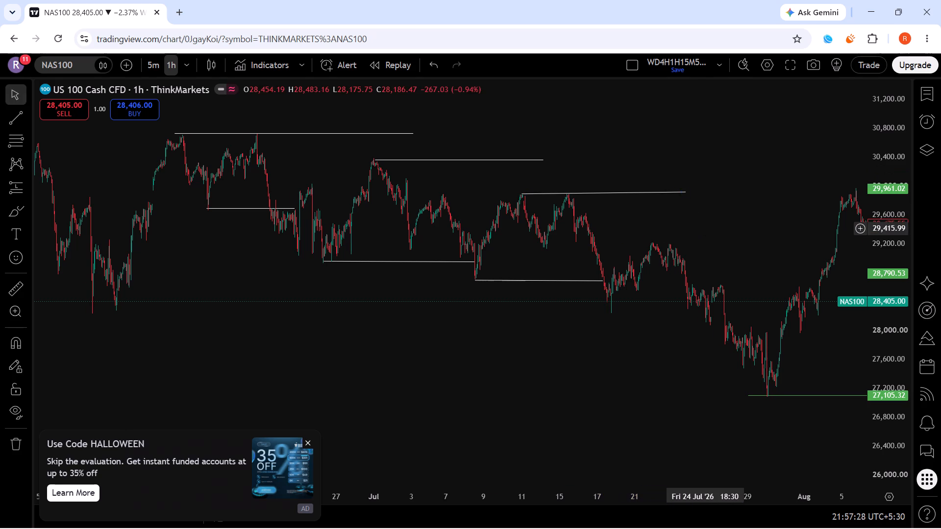
# Draw a horizontal trendline at about 28,230 from the 17 July low to about 28 July.
pyautogui.moveTo(687, 226); pyautogui.dragTo(590, 226)
pyautogui.scroll(3, 646, 296)
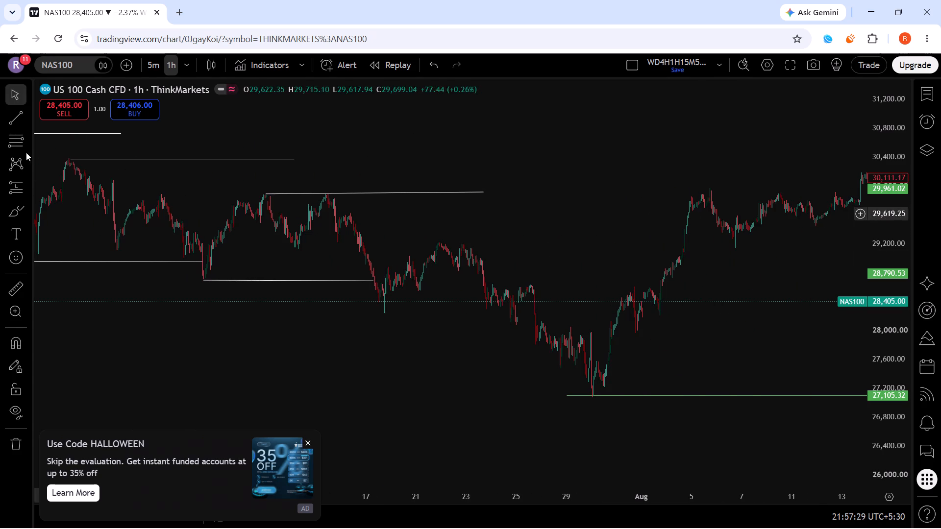
pyautogui.click(12, 116)
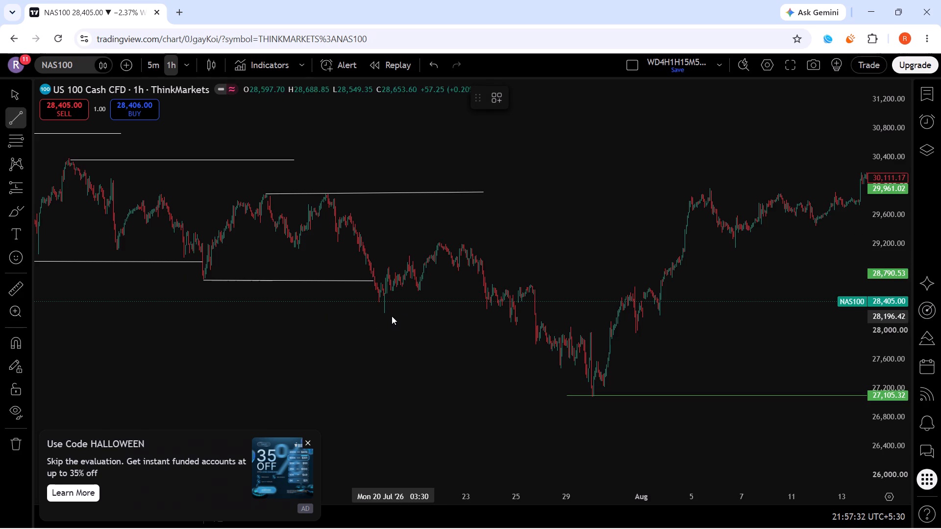
pyautogui.moveTo(384, 314); pyautogui.dragTo(488, 319)
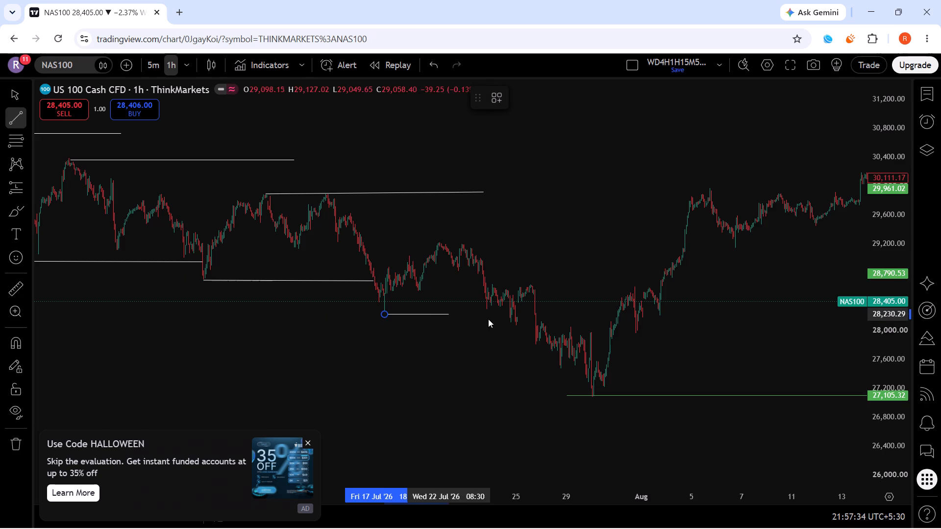
pyautogui.moveTo(488, 319); pyautogui.dragTo(505, 310)
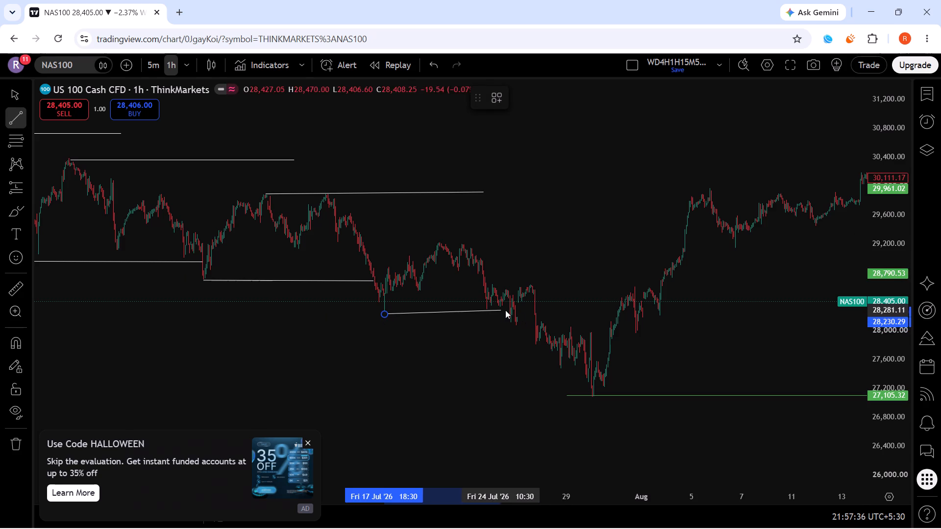
pyautogui.moveTo(505, 310); pyautogui.dragTo(537, 313)
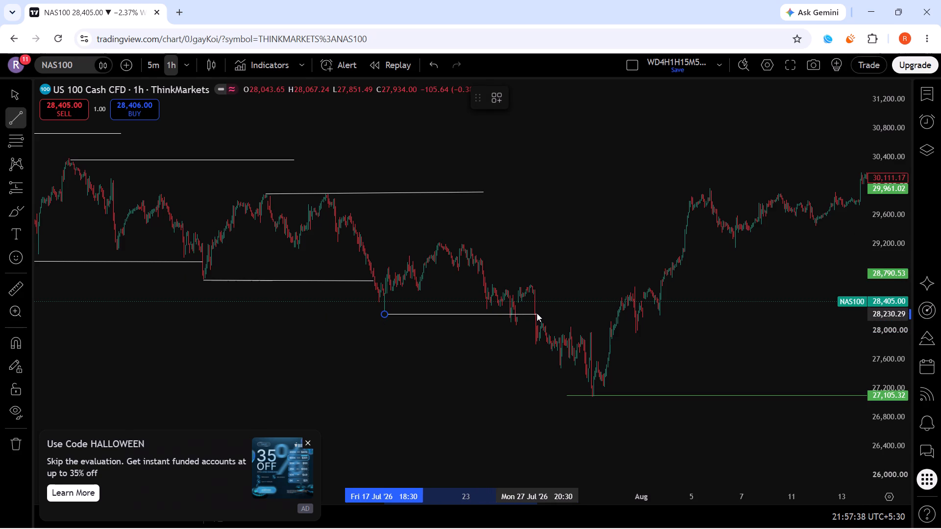
pyautogui.moveTo(537, 313); pyautogui.dragTo(530, 307)
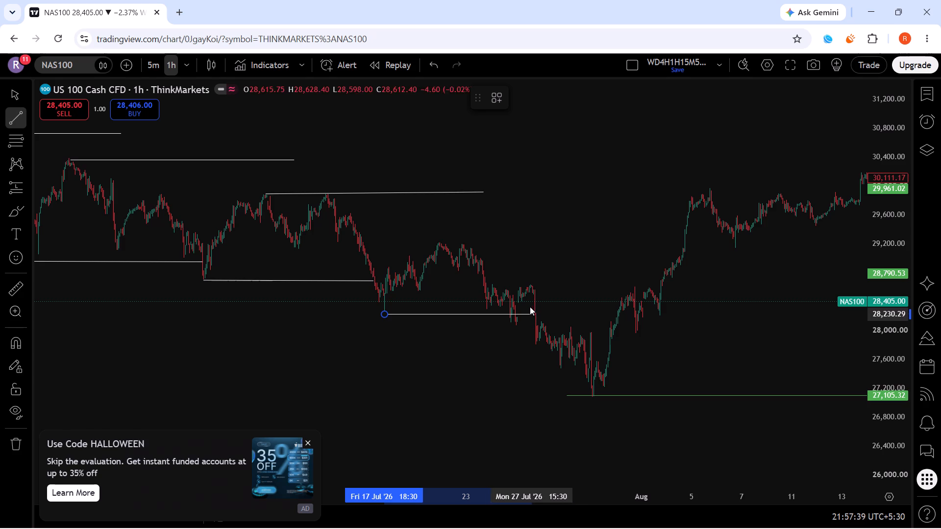
pyautogui.moveTo(530, 307); pyautogui.dragTo(539, 305)
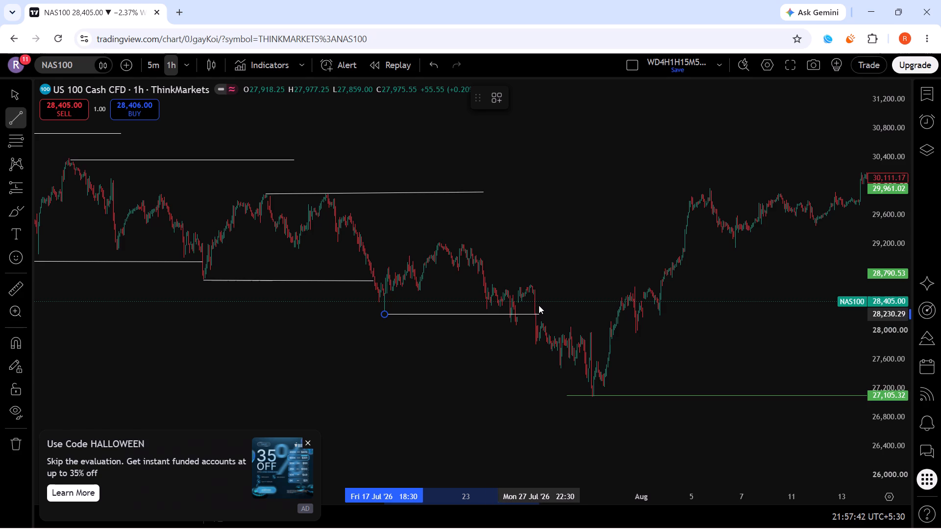
pyautogui.click(544, 311)
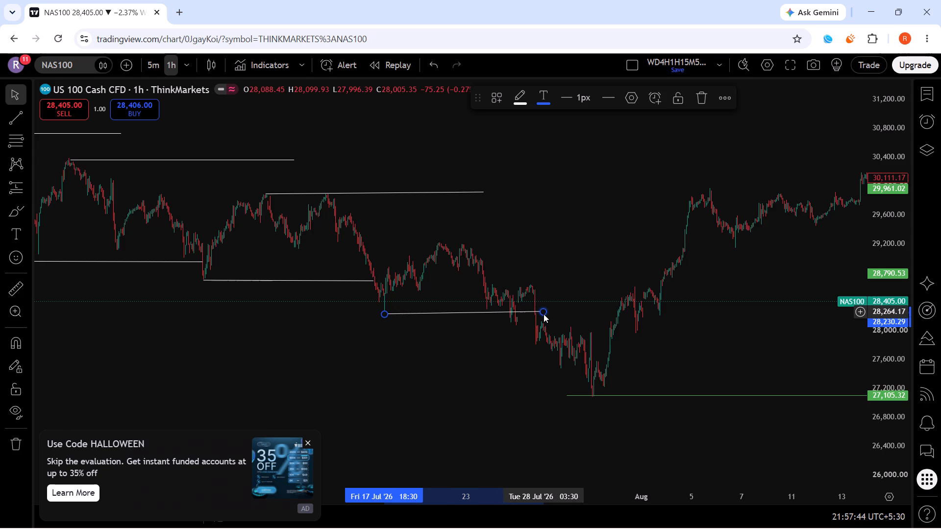
pyautogui.moveTo(542, 311); pyautogui.dragTo(545, 316)
pyautogui.click(545, 316)
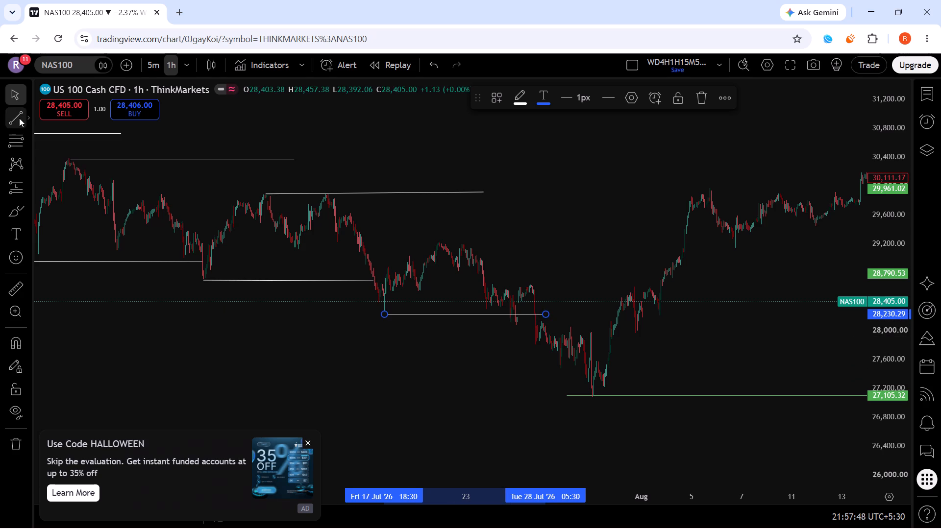
# Draw a near-horizontal trendline at about 29,240 from the 21 July high to about 7 August.
pyautogui.click(19, 118)
pyautogui.moveTo(438, 241); pyautogui.dragTo(709, 257)
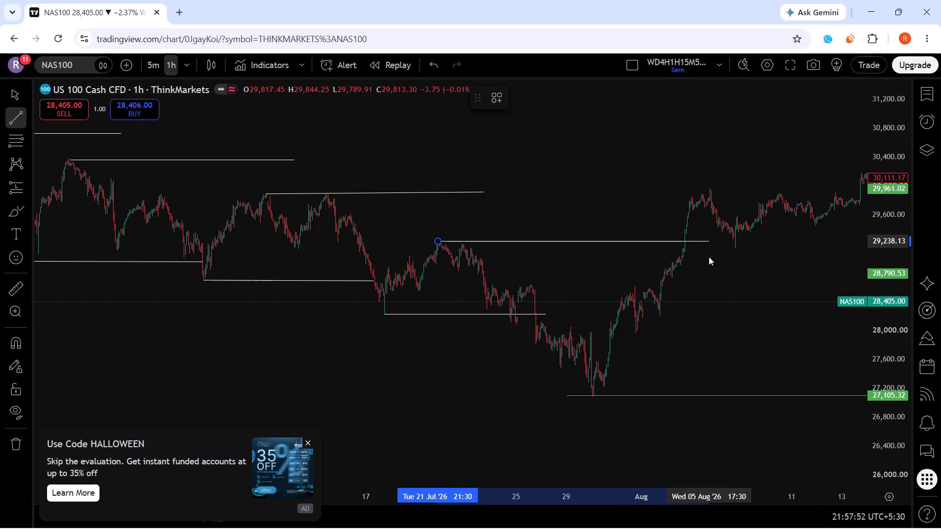
pyautogui.moveTo(709, 257); pyautogui.dragTo(741, 257)
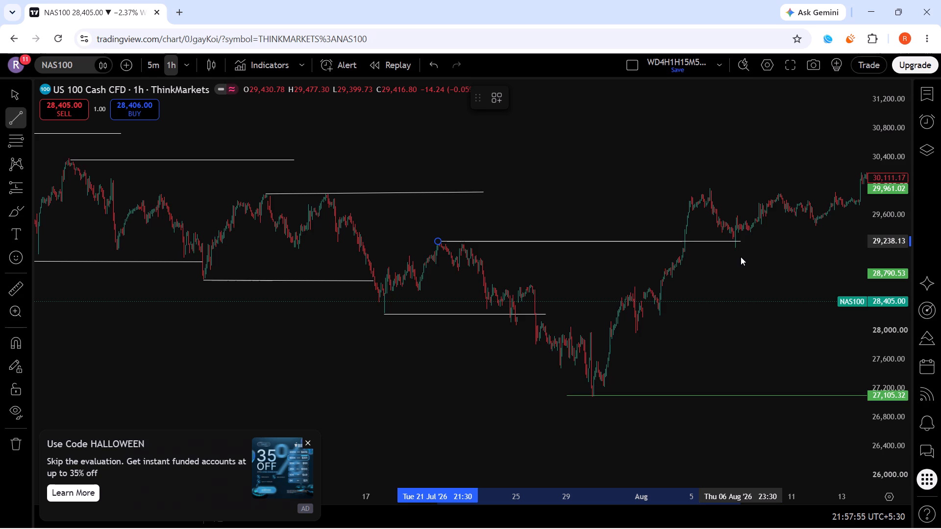
pyautogui.click(741, 257)
pyautogui.moveTo(741, 257); pyautogui.dragTo(751, 245)
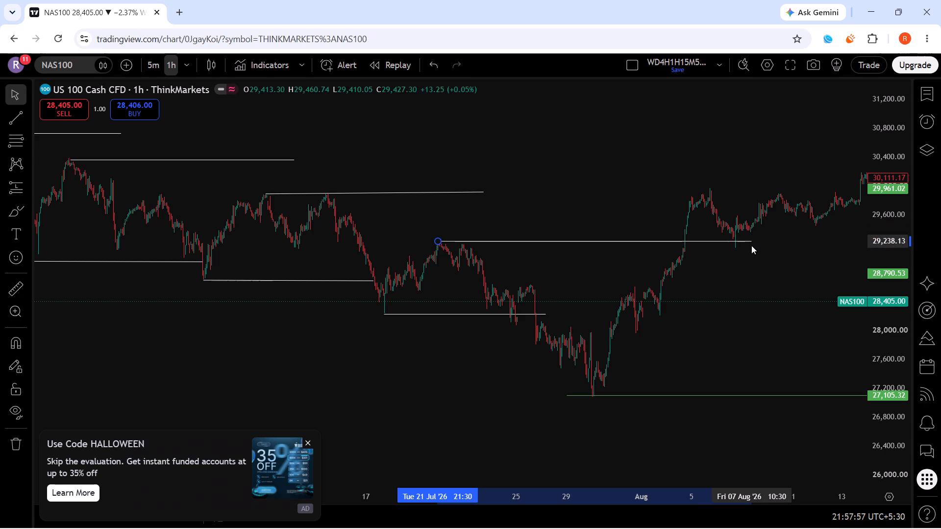
pyautogui.moveTo(751, 245); pyautogui.dragTo(748, 243)
pyautogui.click(748, 243)
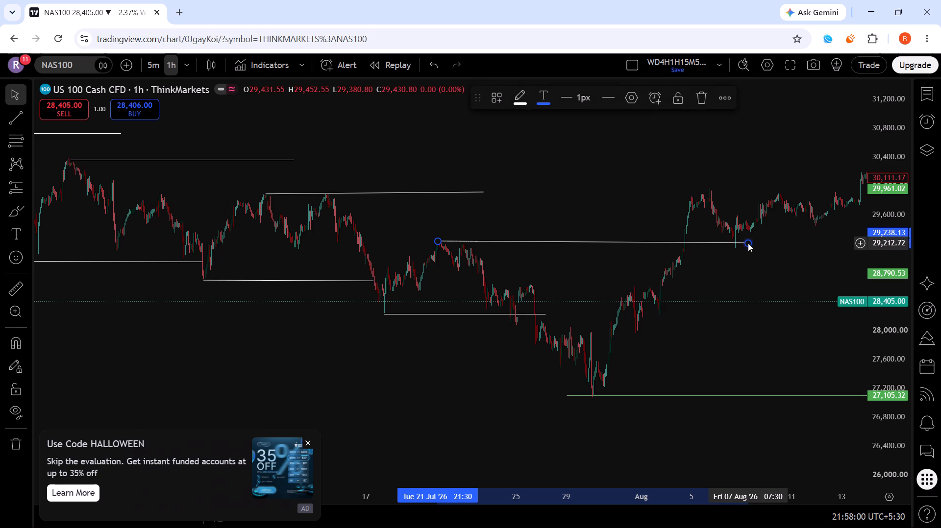
pyautogui.click(698, 282)
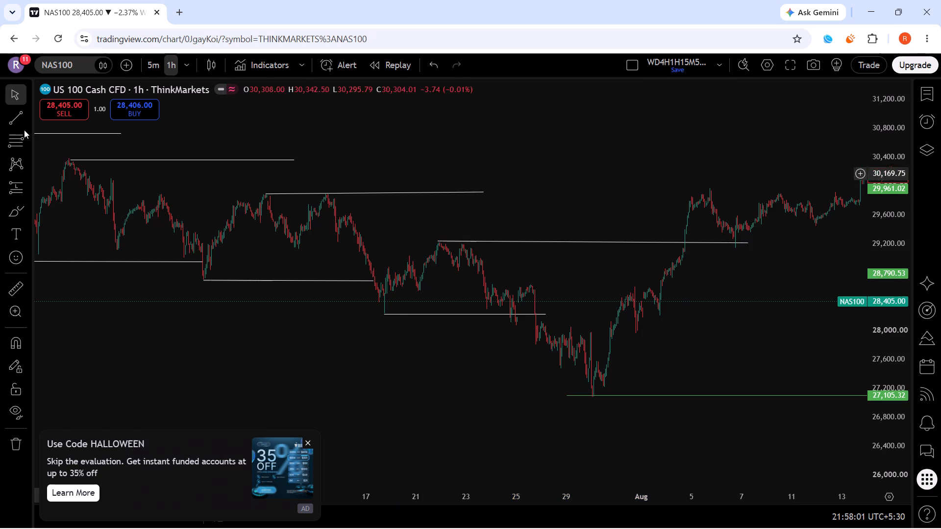
# Draw a near-horizontal trendline at about 27,090 from the 30 July low to about 11 August.
pyautogui.click(18, 121)
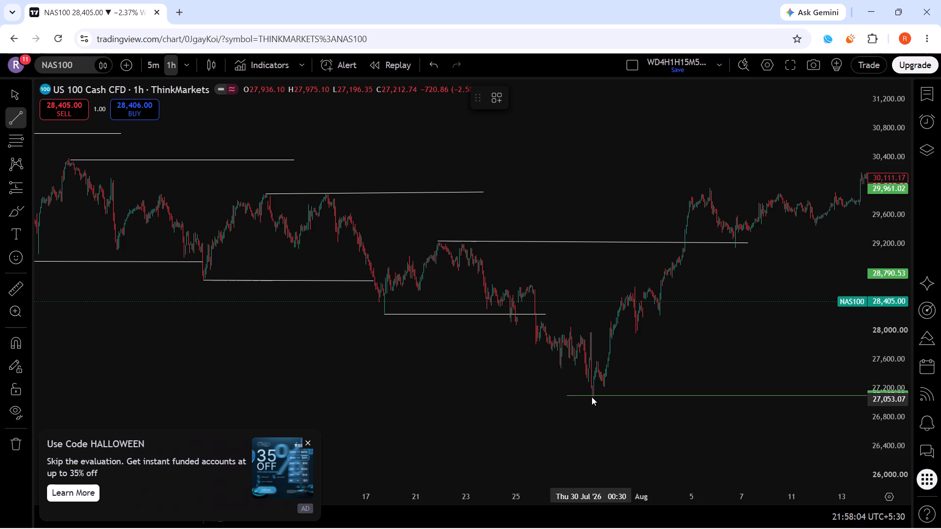
pyautogui.moveTo(592, 396); pyautogui.dragTo(803, 397)
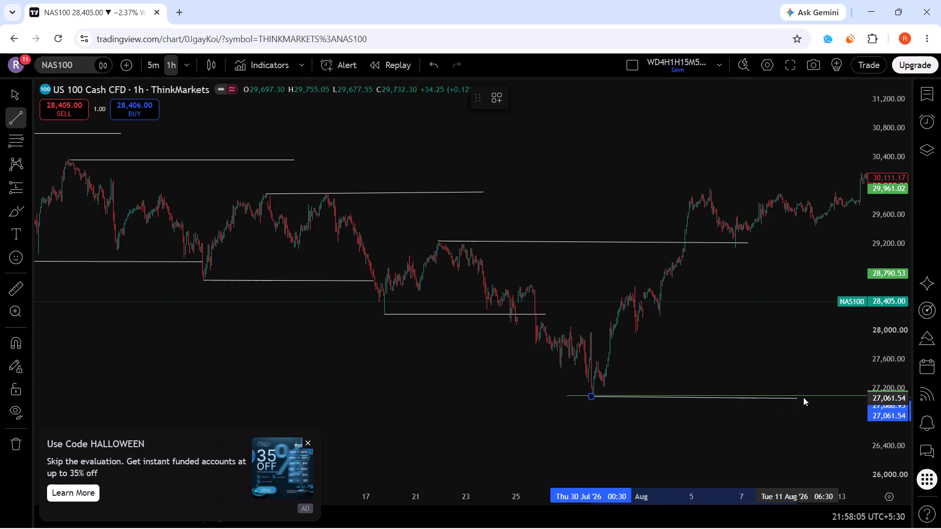
pyautogui.moveTo(803, 397); pyautogui.dragTo(814, 394)
pyautogui.keyDown('shift'); pyautogui.click(814, 394); pyautogui.keyUp('shift')
pyautogui.click(769, 349)
# Level the trendline from the 21 July high at about 29,238, moving its end to about 6 August.
pyautogui.scroll(-4, 898, 248)
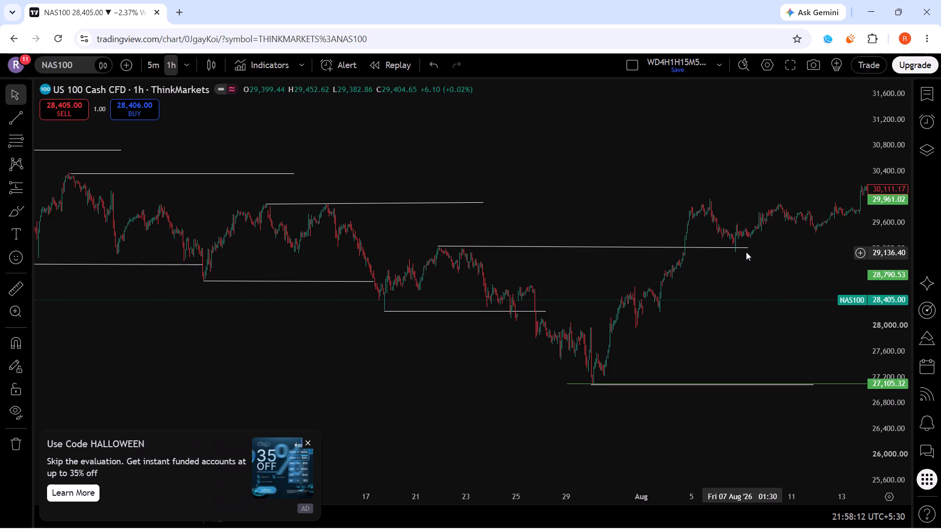
pyautogui.moveTo(750, 249); pyautogui.dragTo(743, 244)
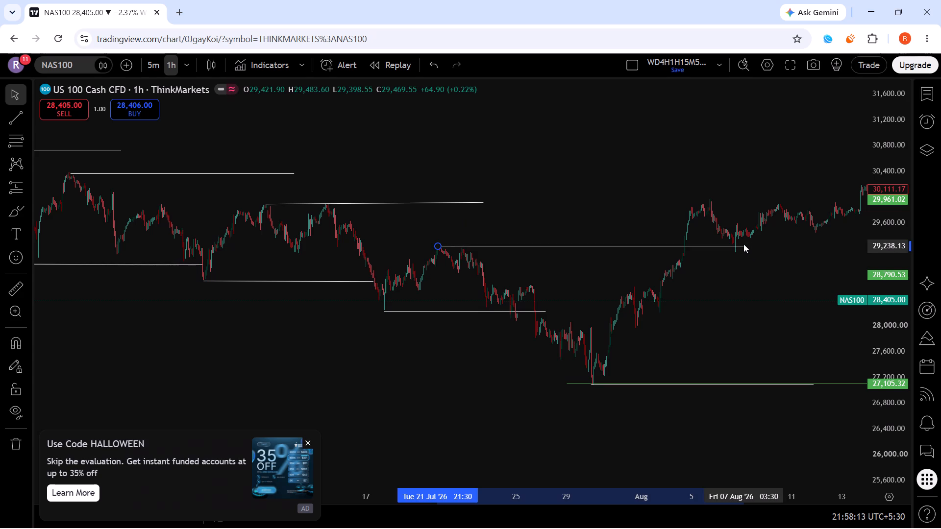
pyautogui.moveTo(743, 244); pyautogui.dragTo(742, 243)
pyautogui.click(742, 243)
pyautogui.click(742, 243)
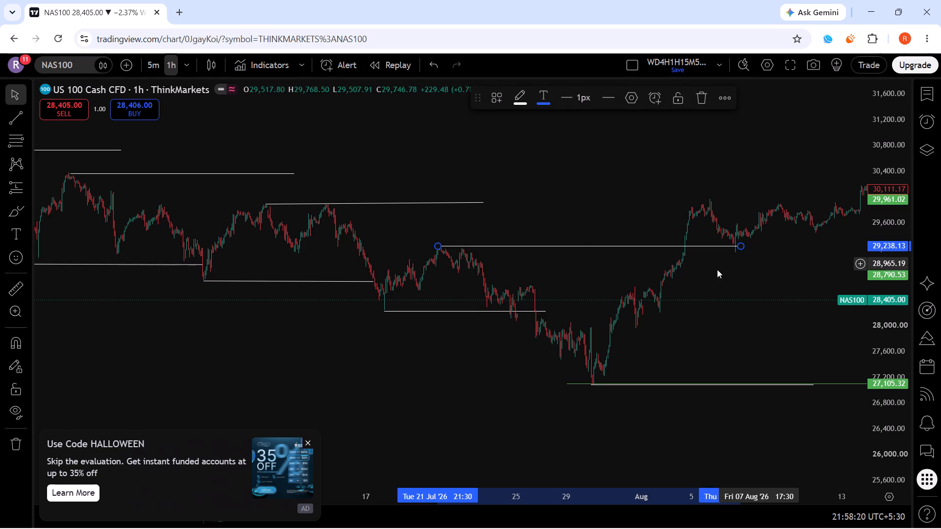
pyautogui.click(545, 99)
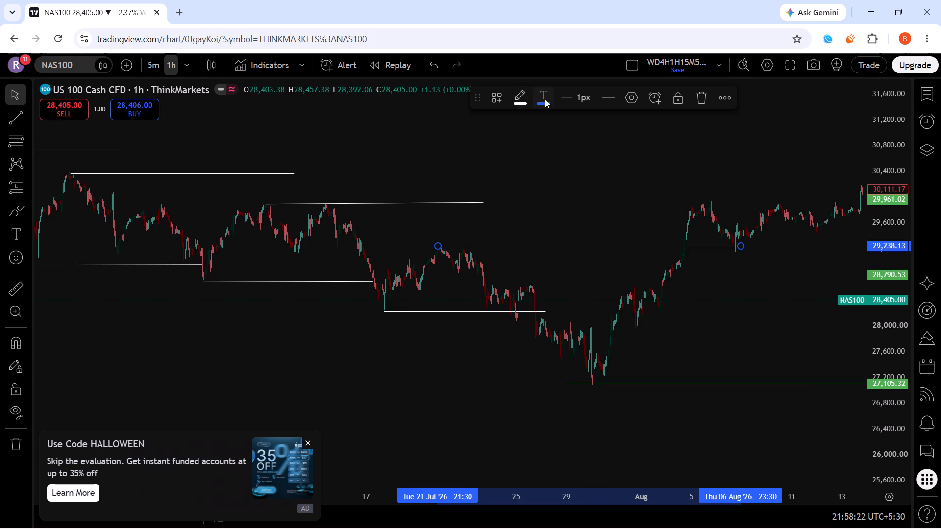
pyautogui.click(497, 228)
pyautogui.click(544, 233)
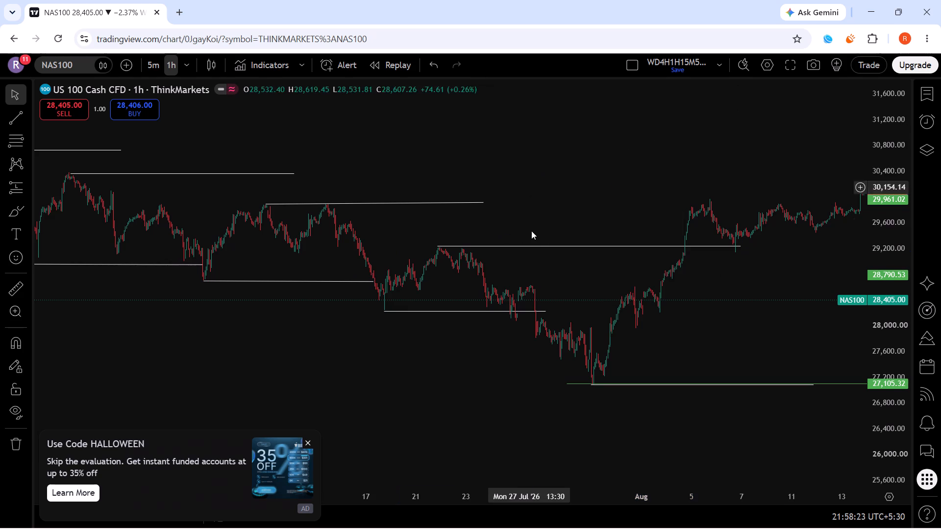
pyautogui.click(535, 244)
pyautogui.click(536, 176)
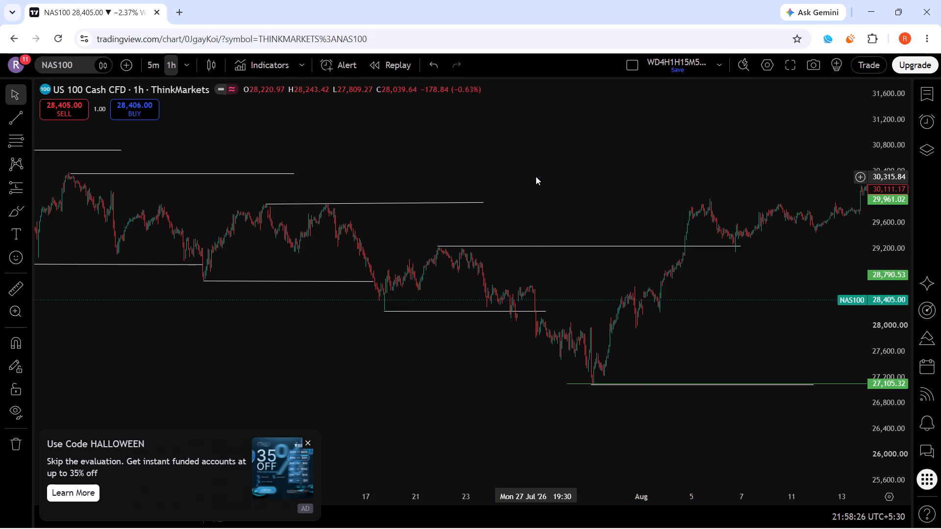
# Examine the marked swing highs and lows against the wider price structure from the spring rise to September.
pyautogui.scroll(-18, 536, 176)
pyautogui.scroll(-3, 536, 180)
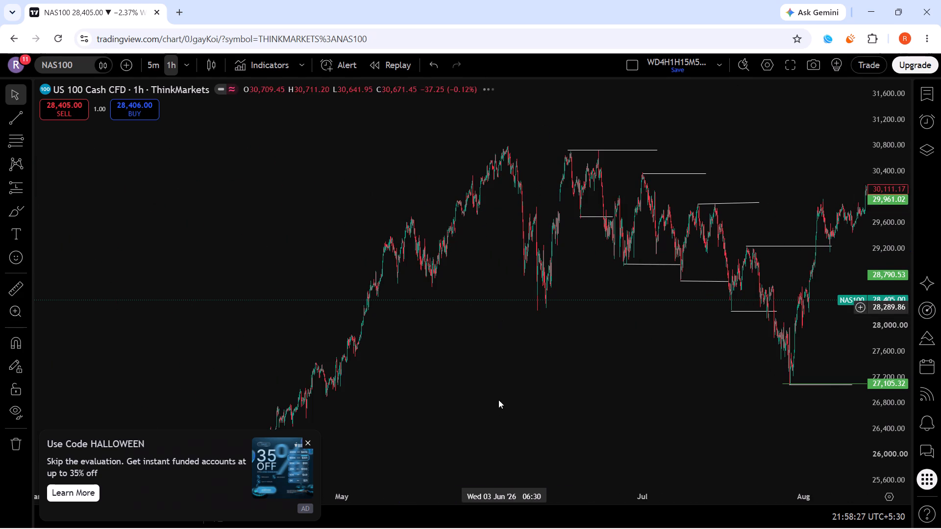
pyautogui.moveTo(496, 401); pyautogui.dragTo(335, 374)
pyautogui.scroll(2, 393, 355)
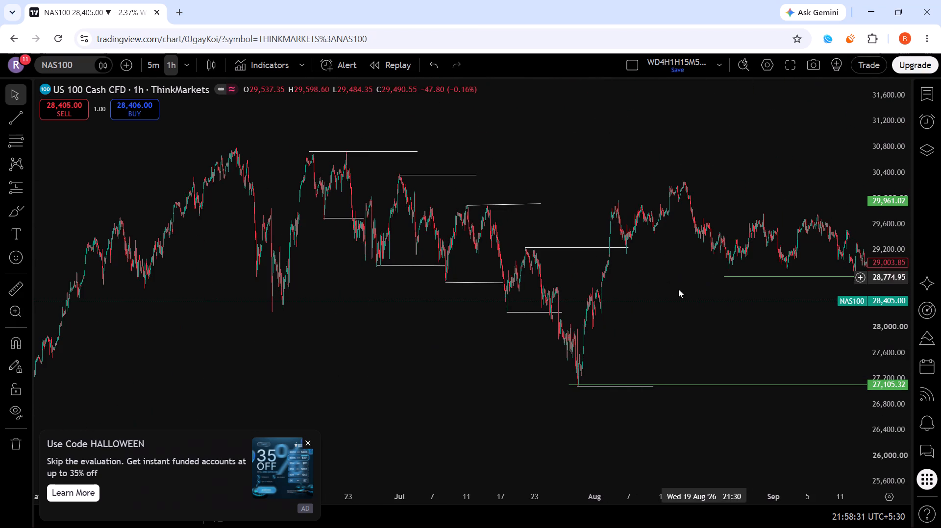
pyautogui.scroll(10, 905, 278)
pyautogui.scroll(7, 670, 364)
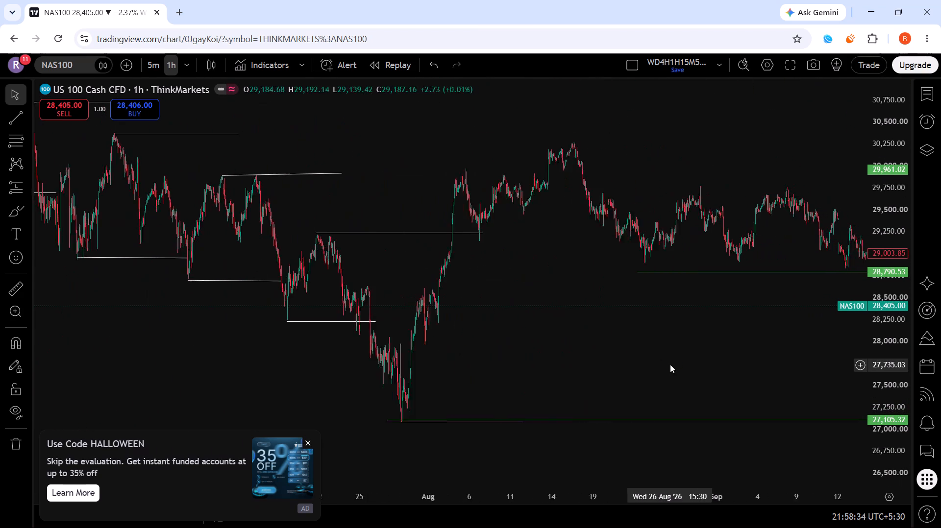
pyautogui.scroll(2, 670, 364)
pyautogui.scroll(-6, 386, 340)
pyautogui.moveTo(767, 129); pyautogui.dragTo(774, 217)
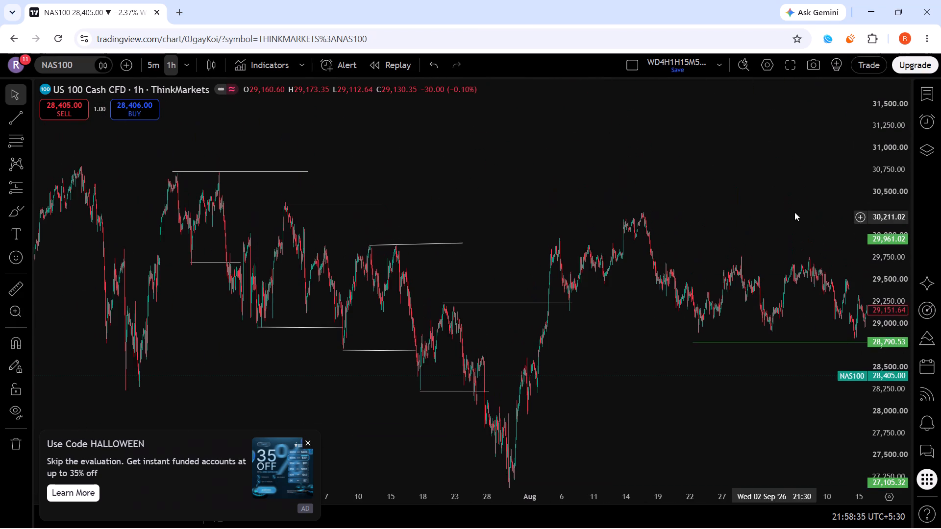
pyautogui.scroll(-13, 893, 228)
pyautogui.scroll(-6, 626, 340)
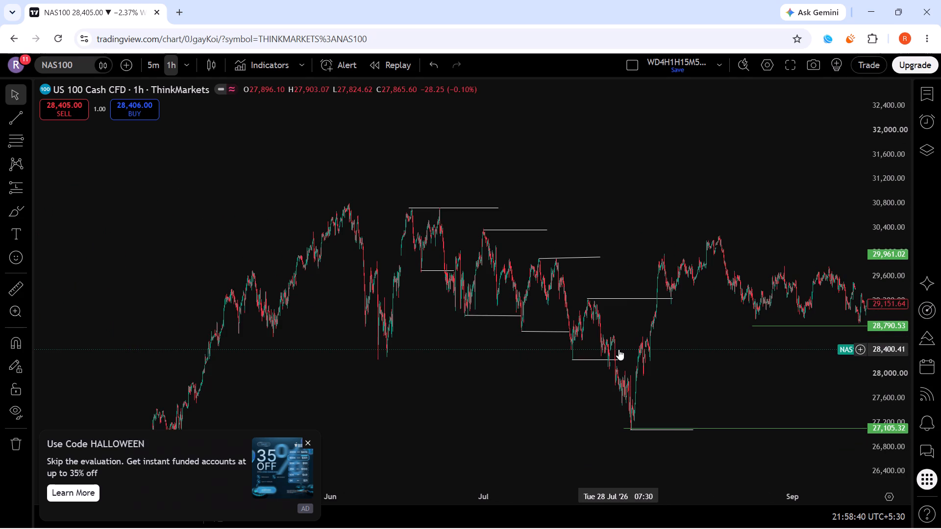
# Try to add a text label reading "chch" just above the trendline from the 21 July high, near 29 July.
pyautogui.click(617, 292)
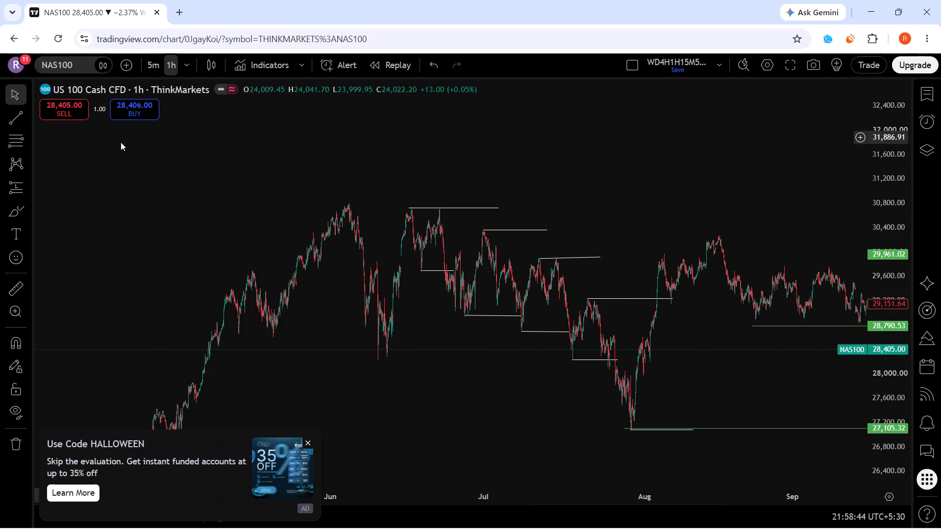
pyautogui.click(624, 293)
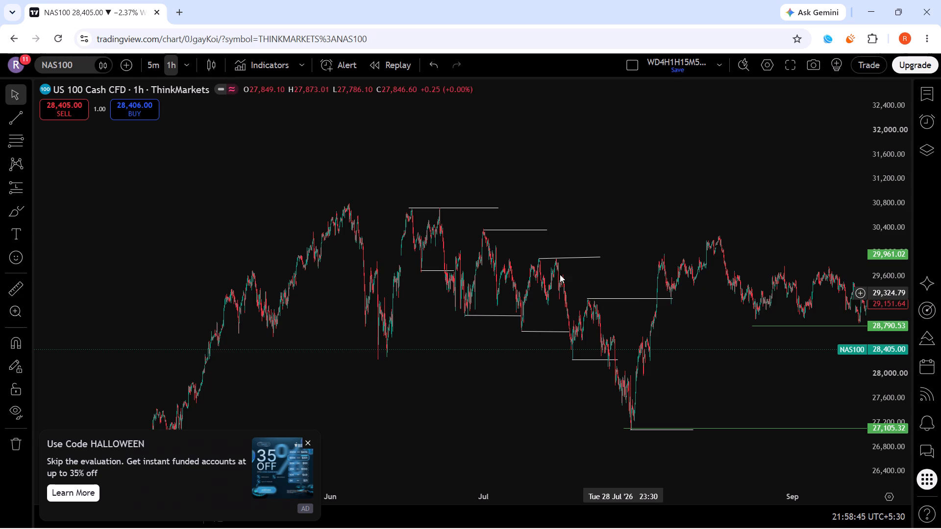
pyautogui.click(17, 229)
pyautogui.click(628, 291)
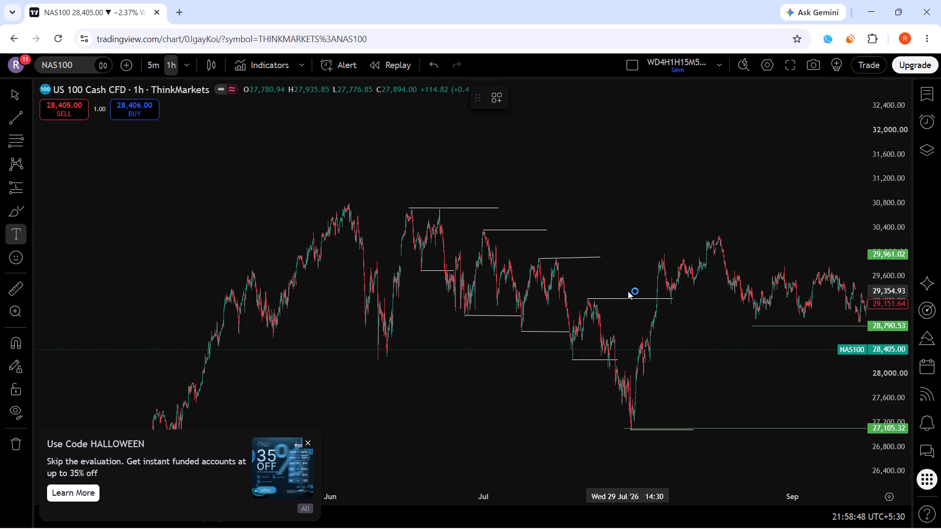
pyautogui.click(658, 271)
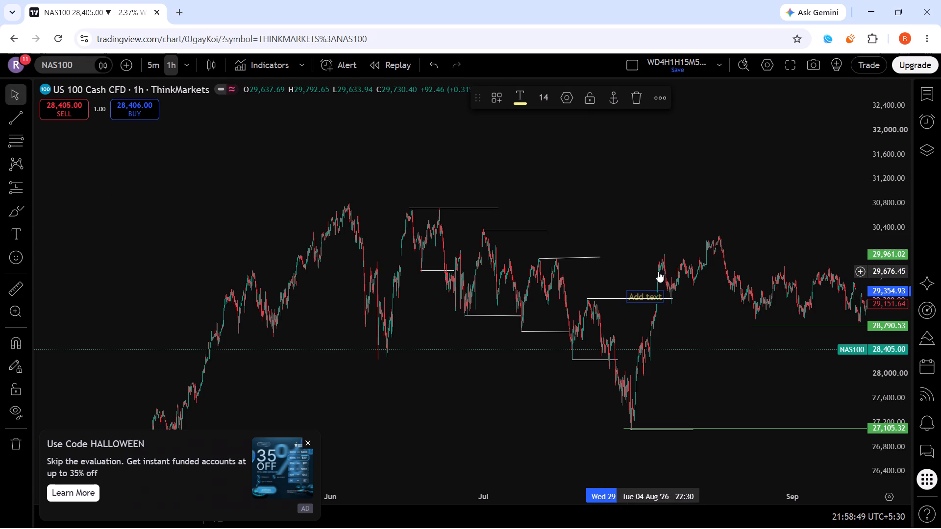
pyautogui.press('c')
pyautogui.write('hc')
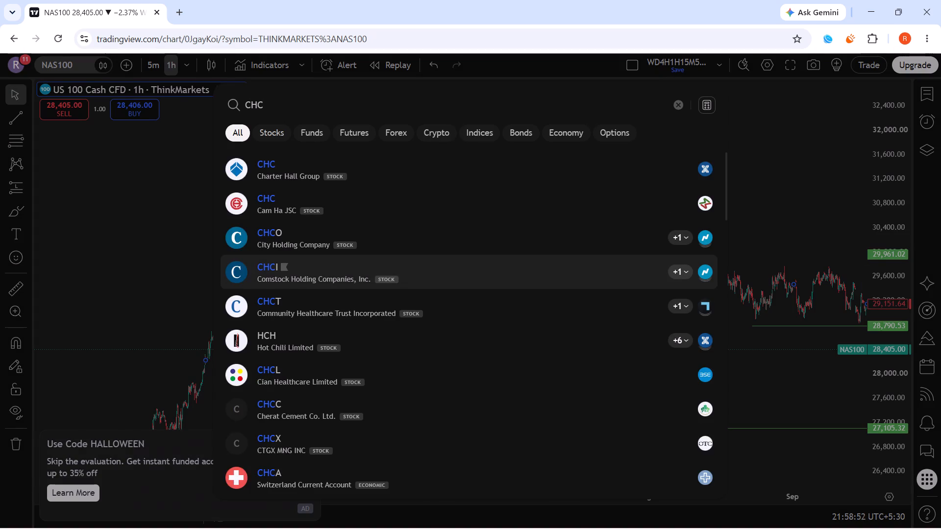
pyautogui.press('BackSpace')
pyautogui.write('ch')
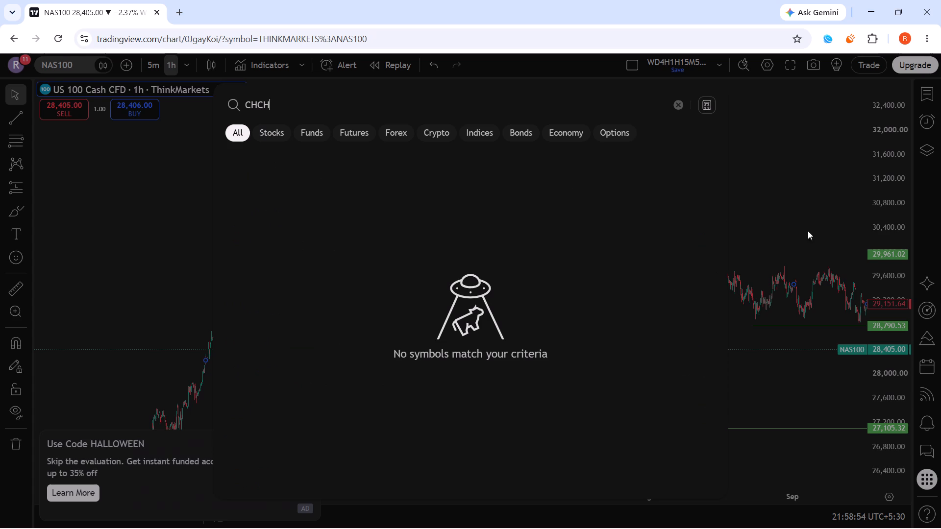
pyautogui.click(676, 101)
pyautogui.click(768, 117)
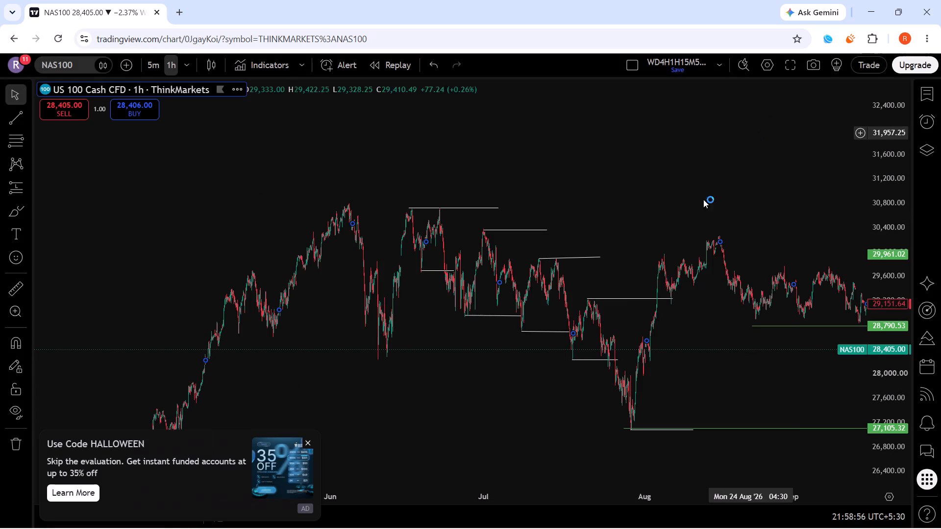
# Examine the price structure from the marked June–July decline through the late-July low and the September–November moves.
pyautogui.click(620, 294)
pyautogui.scroll(3, 717, 314)
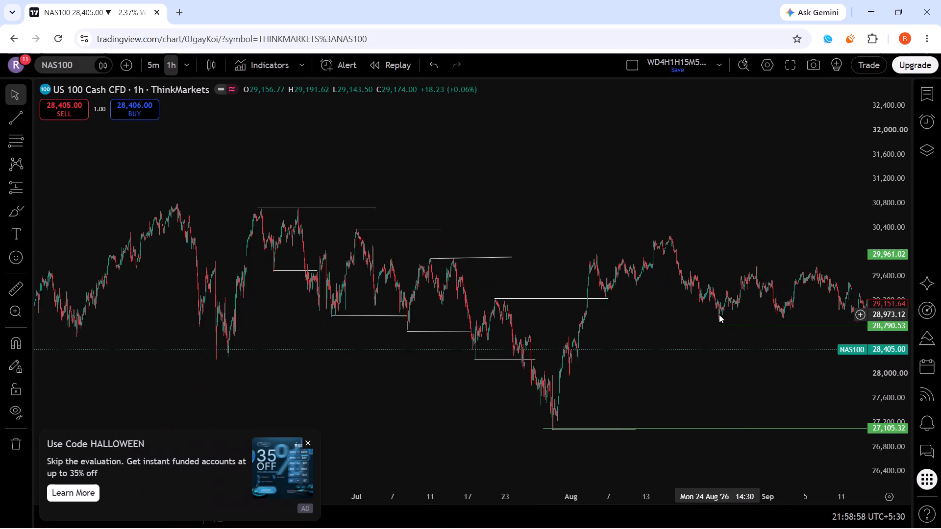
pyautogui.scroll(1, 675, 283)
pyautogui.scroll(-15, 675, 283)
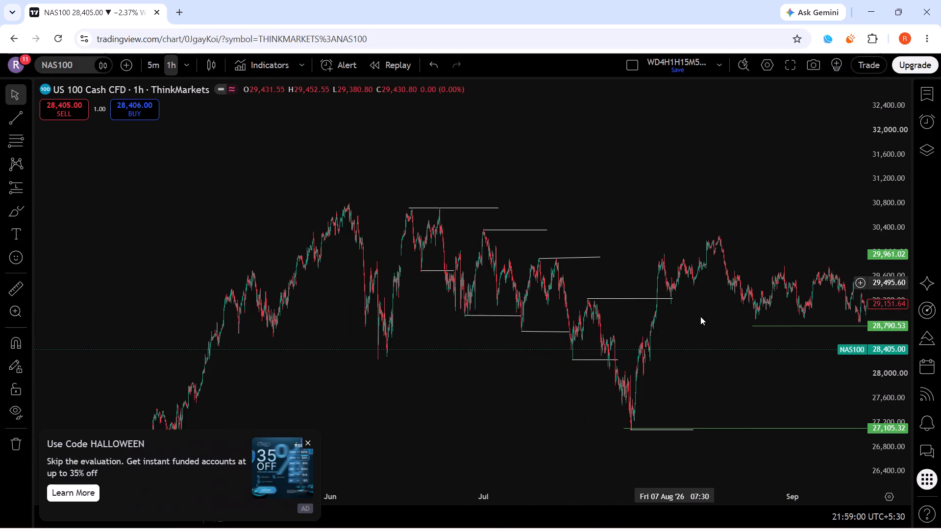
pyautogui.moveTo(736, 336); pyautogui.dragTo(512, 335)
pyautogui.moveTo(749, 335); pyautogui.dragTo(622, 356)
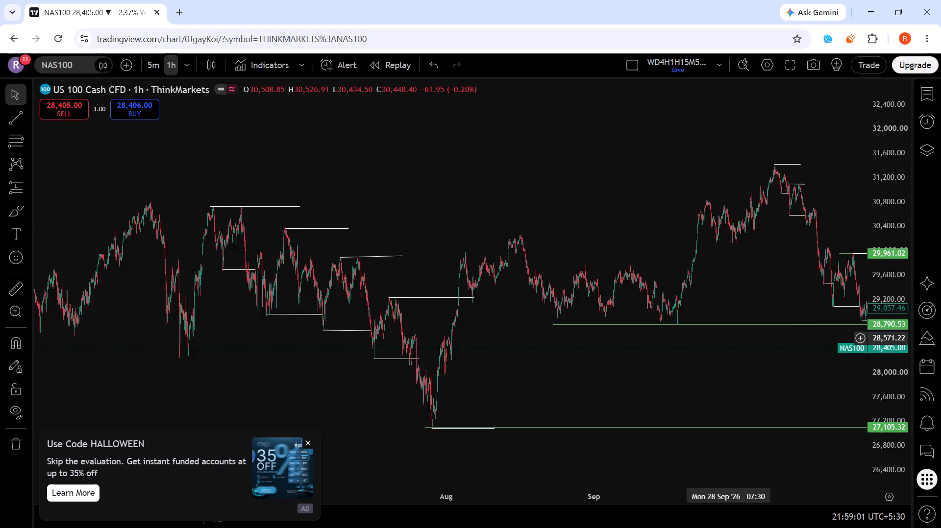
pyautogui.moveTo(622, 356); pyautogui.dragTo(620, 356)
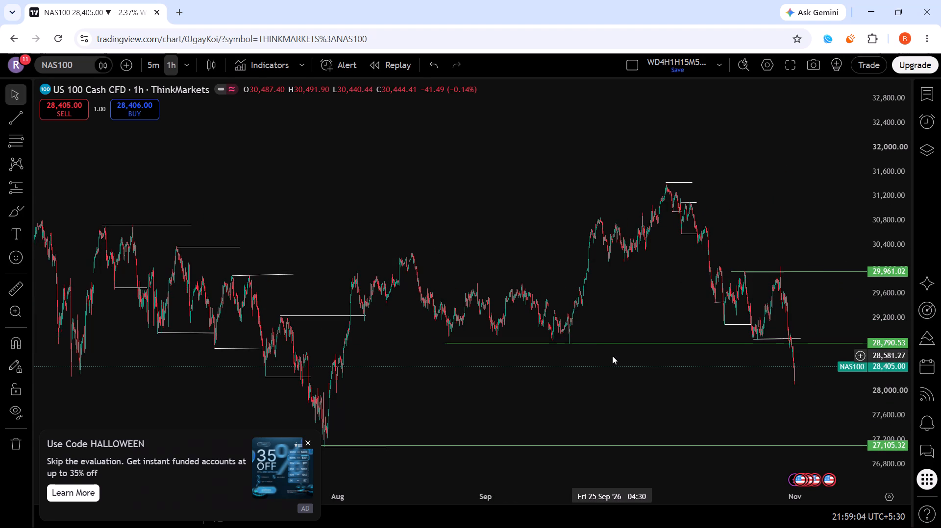
pyautogui.scroll(-7, 894, 225)
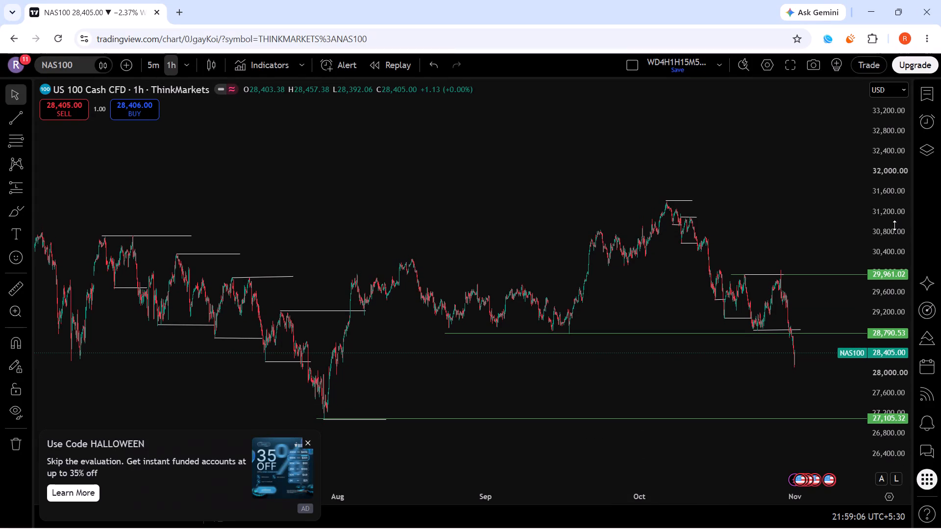
pyautogui.scroll(-5, 600, 300)
pyautogui.scroll(2, 600, 300)
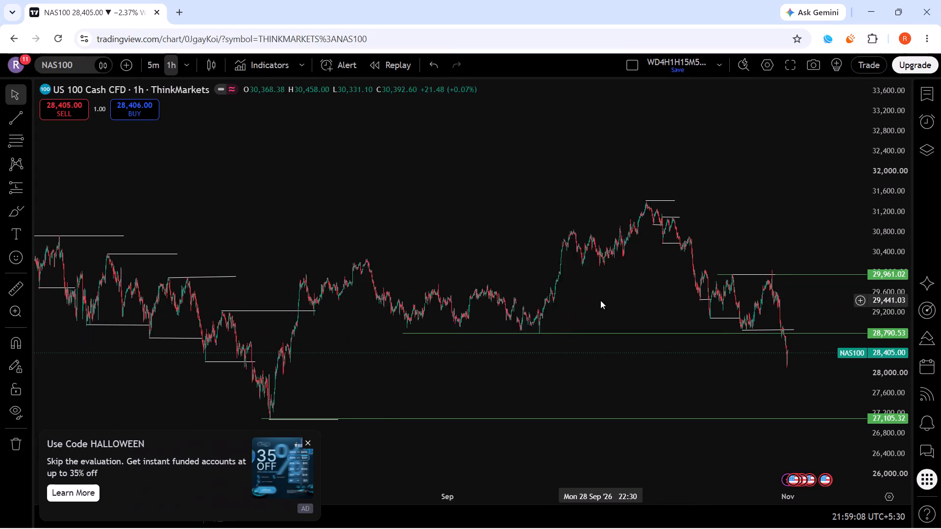
pyautogui.scroll(-3, 600, 300)
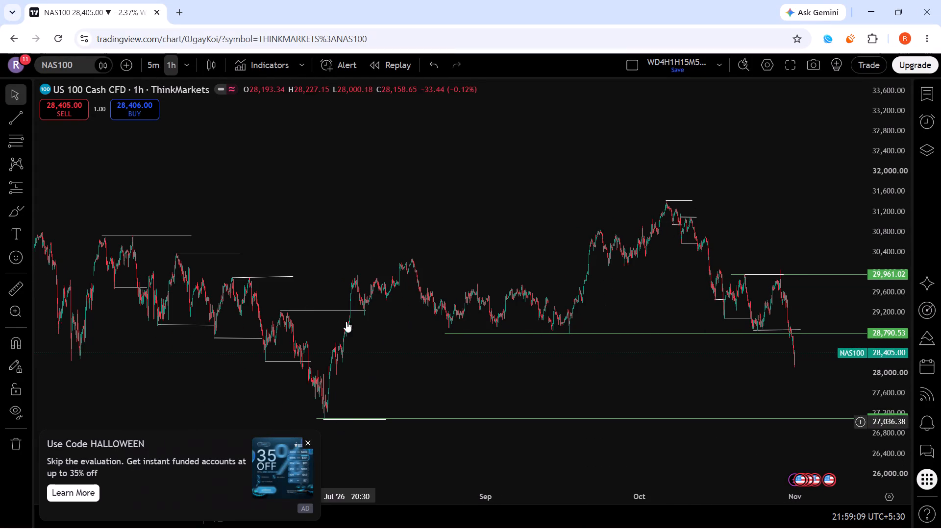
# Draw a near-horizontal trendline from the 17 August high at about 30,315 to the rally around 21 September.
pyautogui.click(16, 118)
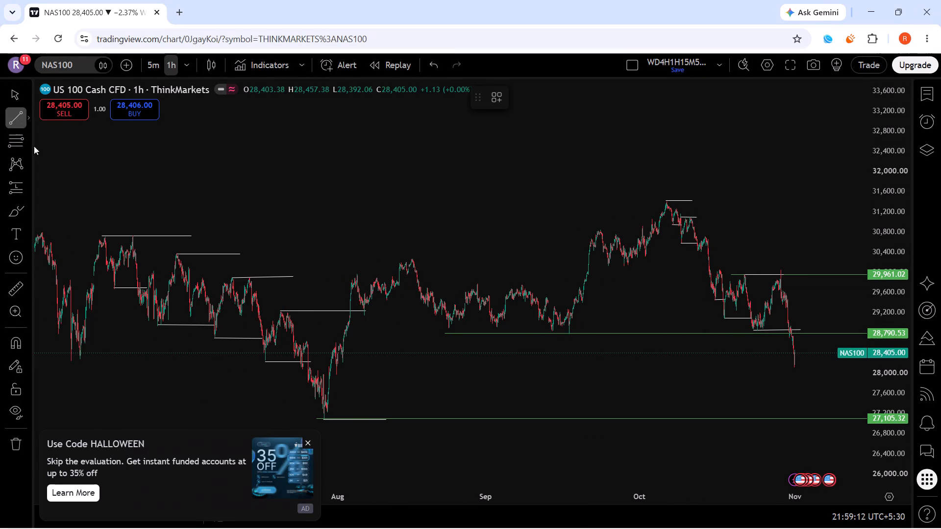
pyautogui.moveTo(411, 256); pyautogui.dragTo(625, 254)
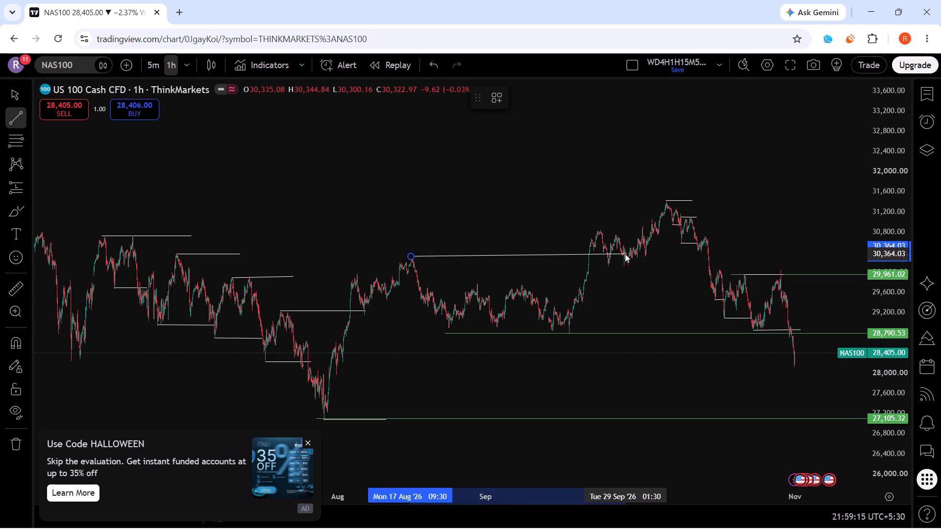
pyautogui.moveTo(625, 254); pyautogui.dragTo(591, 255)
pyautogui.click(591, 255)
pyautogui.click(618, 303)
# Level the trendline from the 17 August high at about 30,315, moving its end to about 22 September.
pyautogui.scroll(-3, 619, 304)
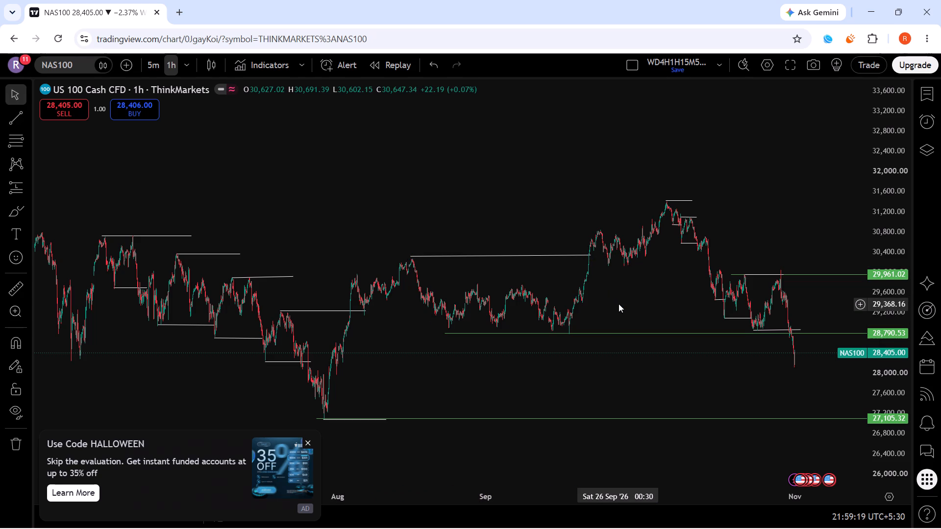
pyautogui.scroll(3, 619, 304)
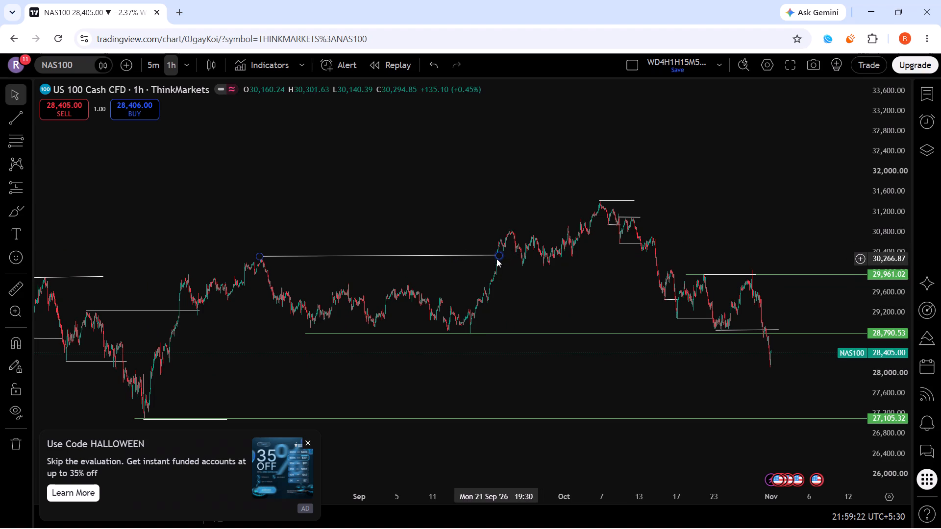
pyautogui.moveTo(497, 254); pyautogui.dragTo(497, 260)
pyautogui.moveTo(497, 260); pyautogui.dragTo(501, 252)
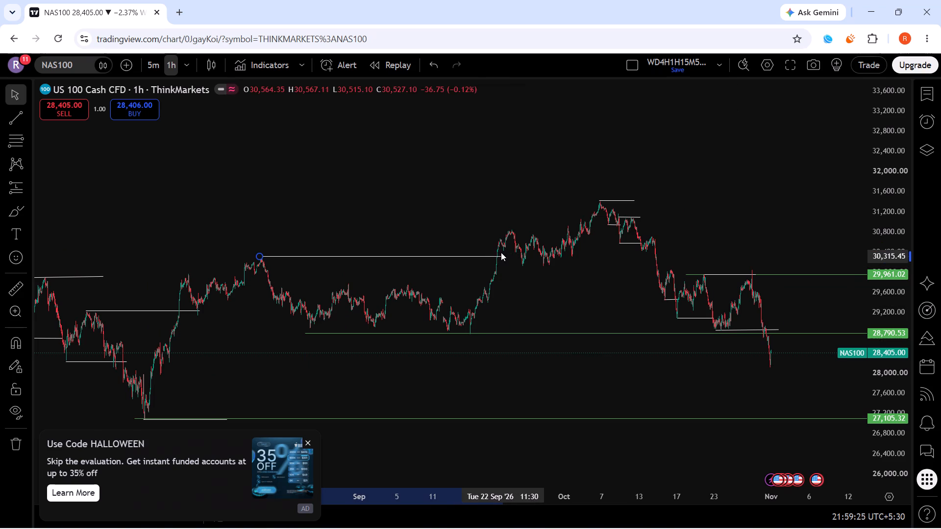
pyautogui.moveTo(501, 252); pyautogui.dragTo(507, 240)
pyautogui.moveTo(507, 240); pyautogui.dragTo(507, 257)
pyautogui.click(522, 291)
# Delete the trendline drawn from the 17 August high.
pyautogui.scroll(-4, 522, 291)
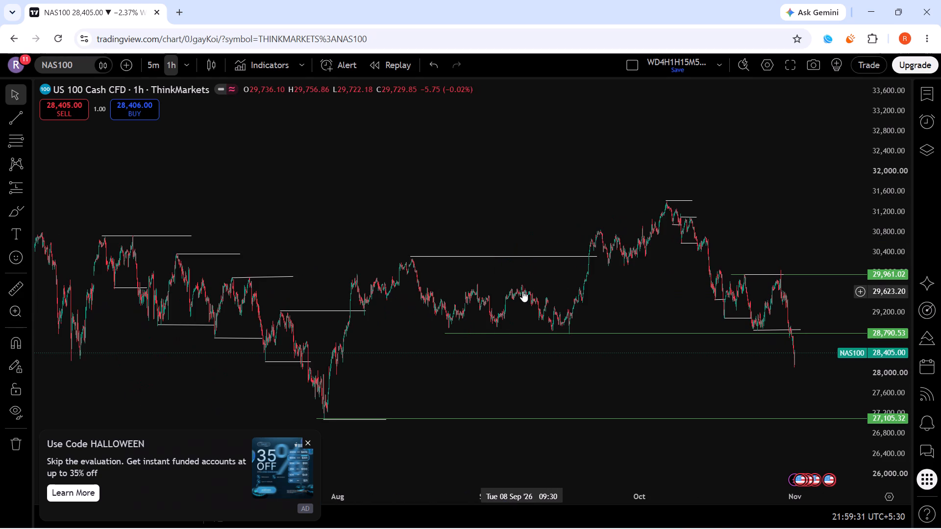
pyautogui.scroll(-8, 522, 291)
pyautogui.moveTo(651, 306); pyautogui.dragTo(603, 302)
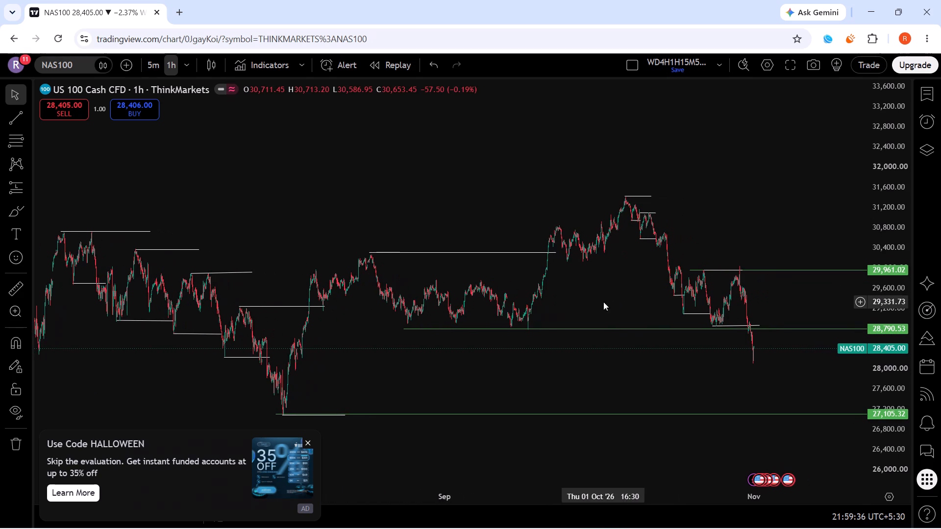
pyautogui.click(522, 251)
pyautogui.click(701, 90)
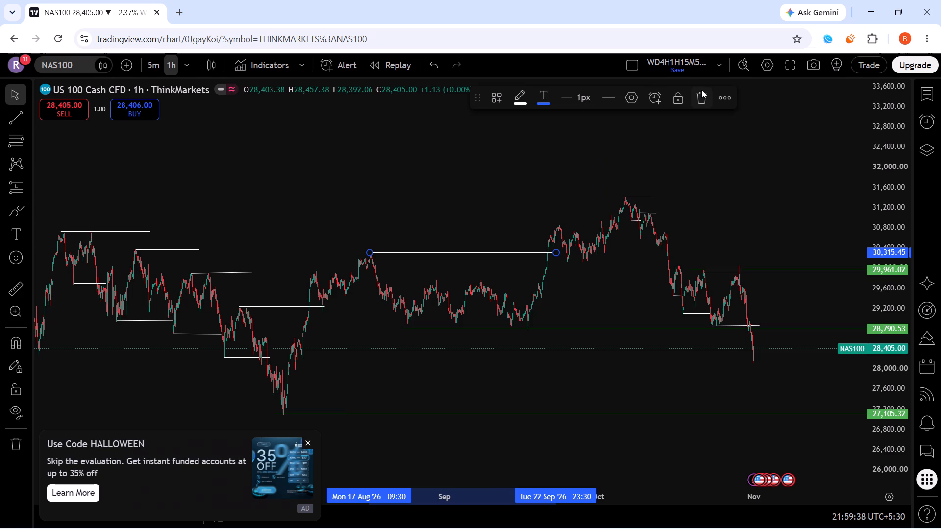
# Review the marked June–July swing levels against the preceding spring rise and the rally from the July low.
pyautogui.scroll(-6, 551, 260)
pyautogui.moveTo(373, 329); pyautogui.dragTo(712, 419)
pyautogui.moveTo(457, 270); pyautogui.dragTo(635, 141)
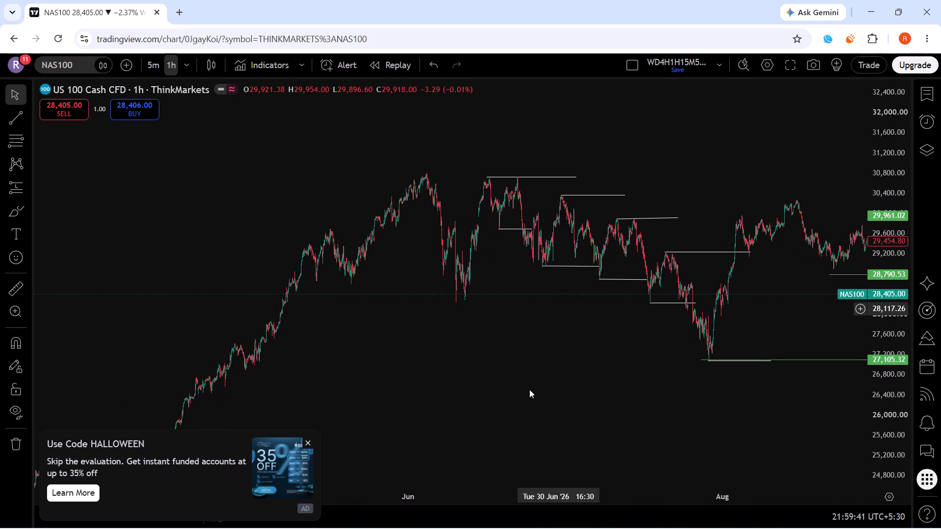
pyautogui.moveTo(527, 394); pyautogui.dragTo(524, 287)
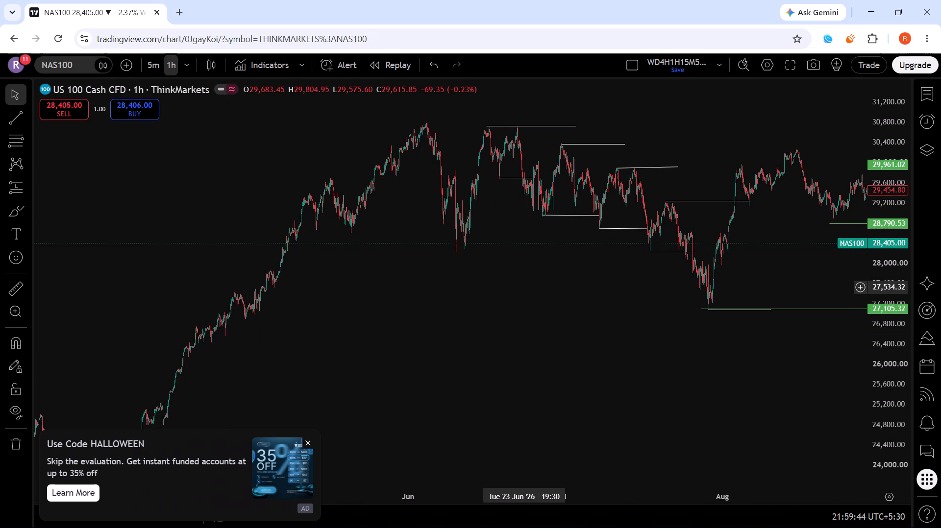
pyautogui.moveTo(524, 287); pyautogui.dragTo(419, 334)
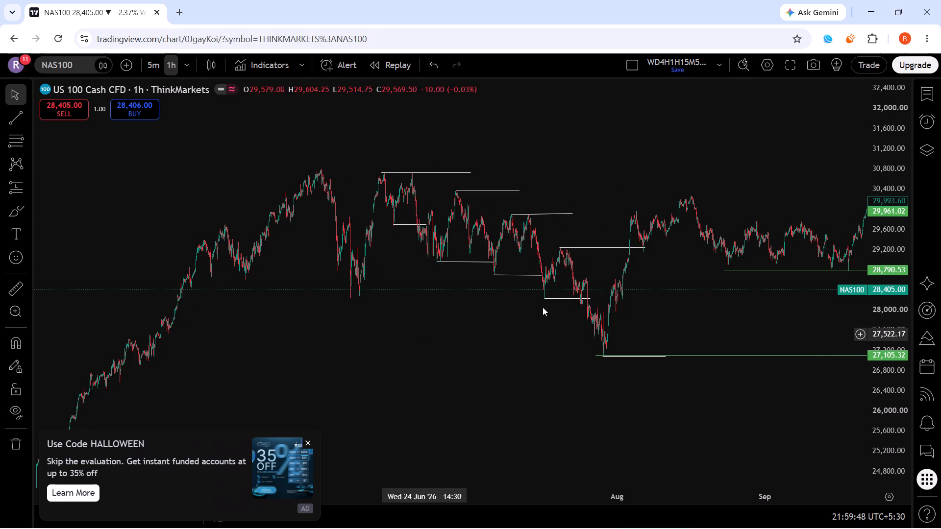
pyautogui.click(721, 291)
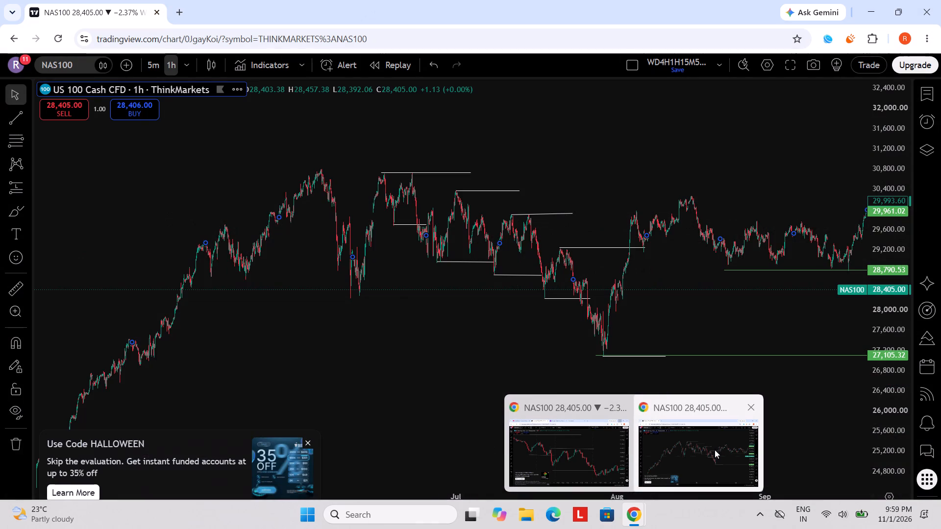
# Switch to the other browser window's Market Structure & Liquidity Sweep Masterclass video and pause its playback.
pyautogui.click(566, 450)
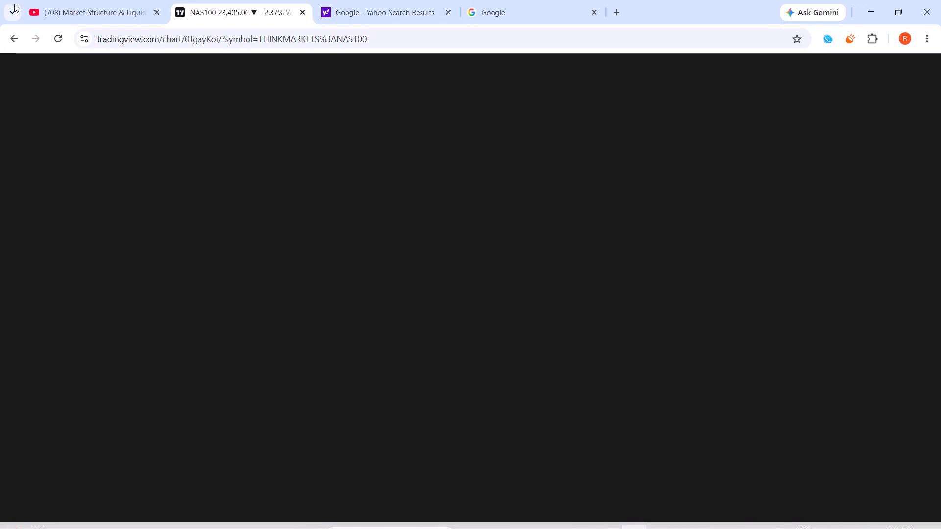
pyautogui.click(90, 0)
pyautogui.click(303, 255)
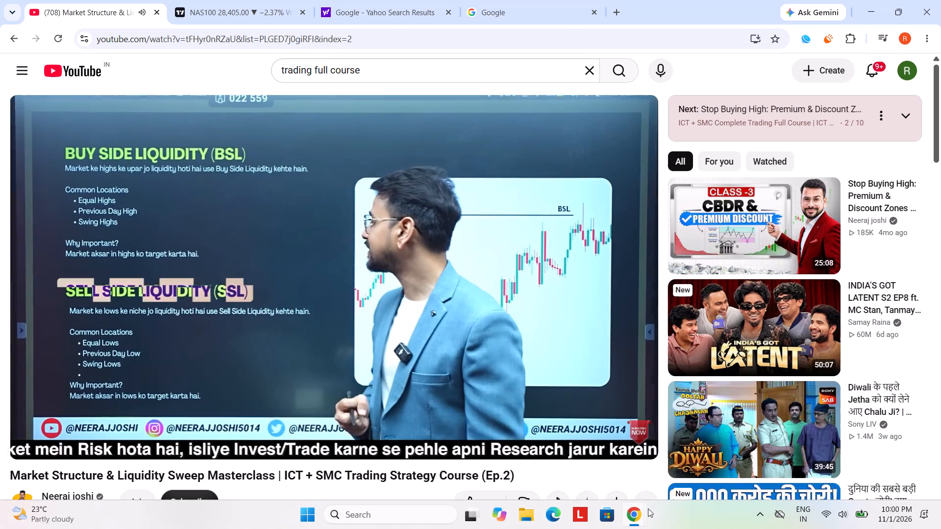
pyautogui.click(239, 201)
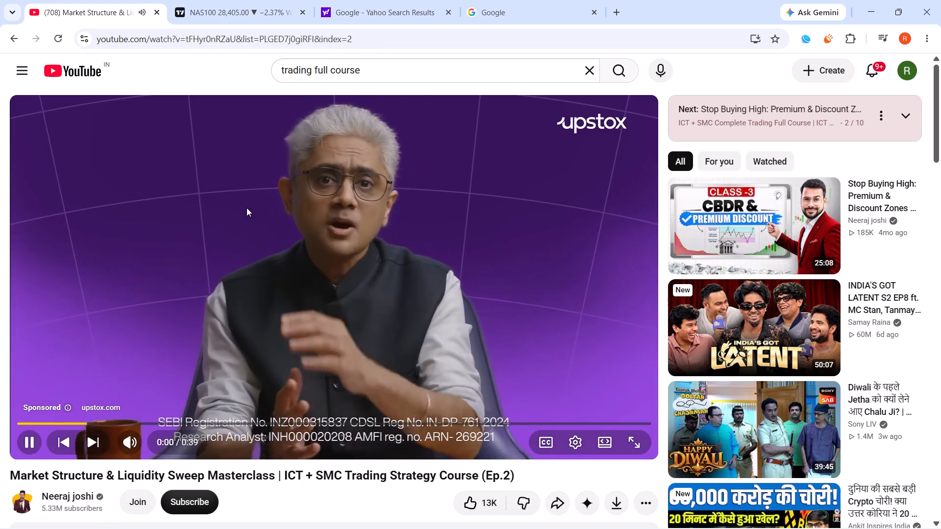
pyautogui.click(247, 208)
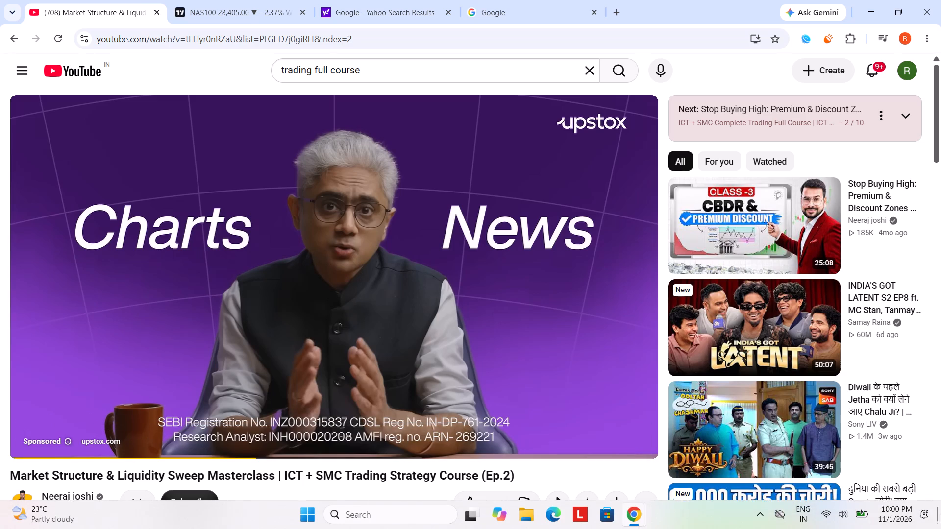
# Check the Wi-Fi connection in the system quick settings and open the list of Bluetooth devices.
pyautogui.click(826, 526)
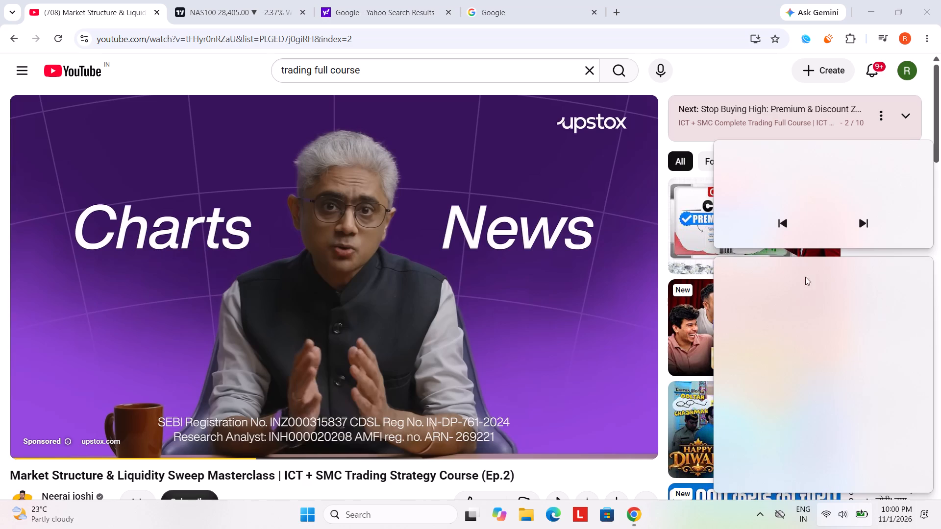
pyautogui.click(772, 295)
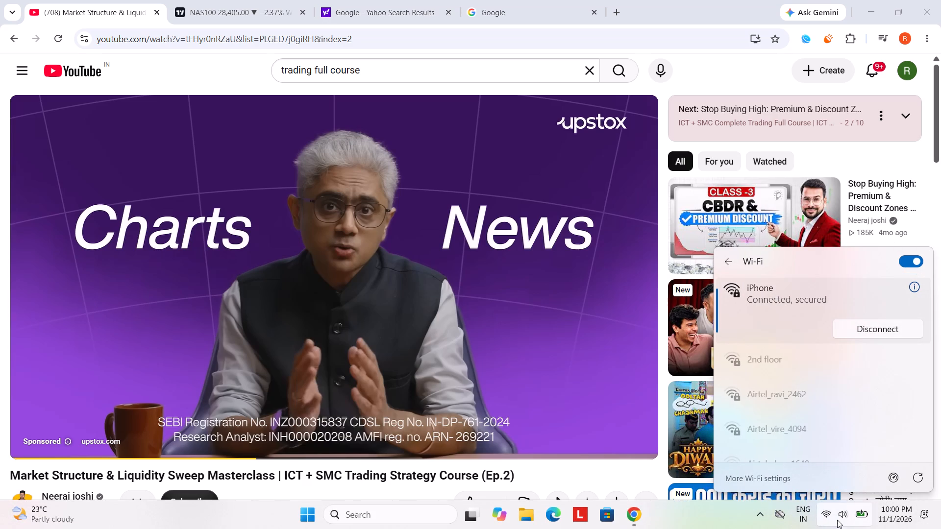
pyautogui.click(841, 517)
pyautogui.click(846, 528)
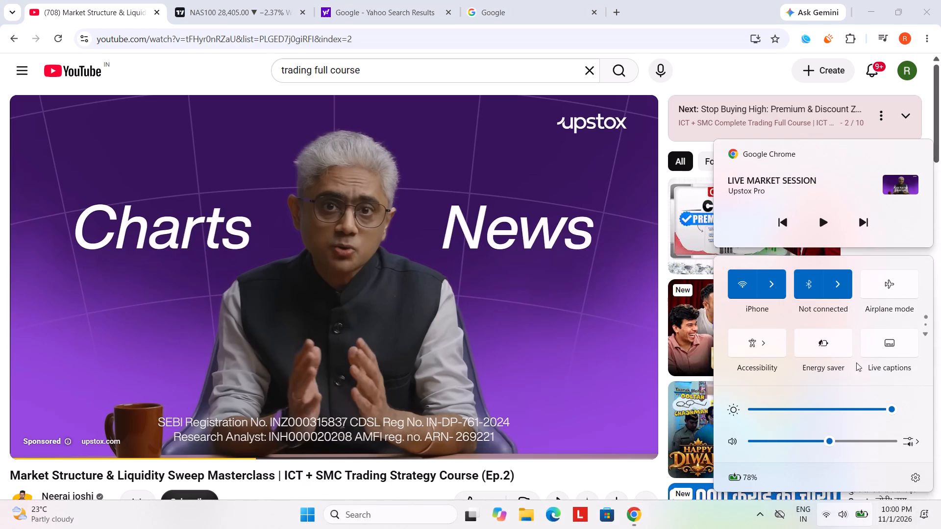
pyautogui.click(832, 285)
pyautogui.click(817, 345)
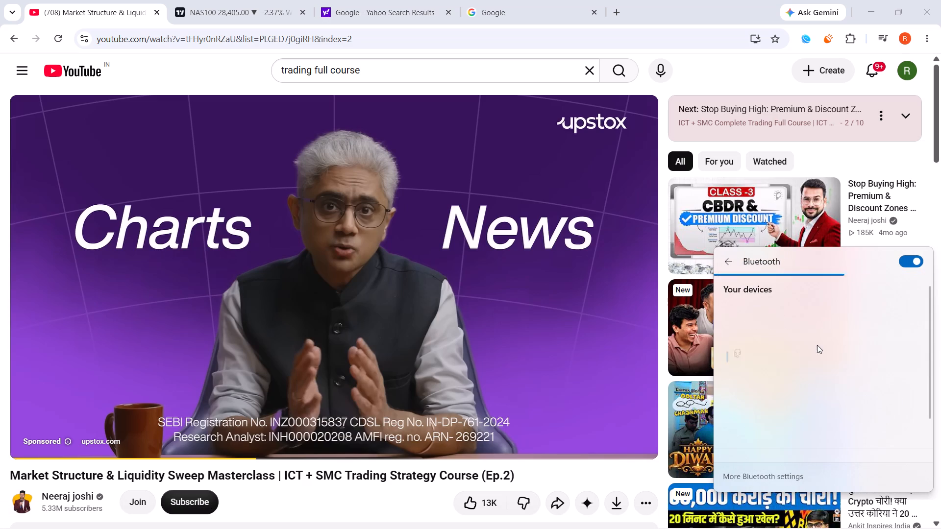
# Resume the lesson video's playback and bring up the NAS100 hourly chart in the same browser window.
pyautogui.click(512, 334)
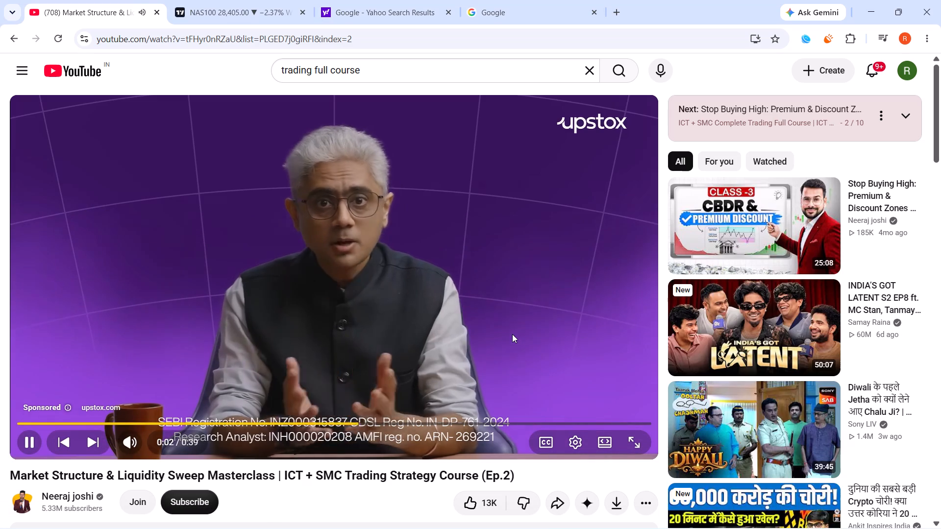
pyautogui.click(208, 3)
# Draw a horizontal trendline at about 30,422 from the 13 October low to about 16 October.
pyautogui.scroll(-6, 650, 336)
pyautogui.scroll(-12, 895, 243)
pyautogui.scroll(-7, 742, 243)
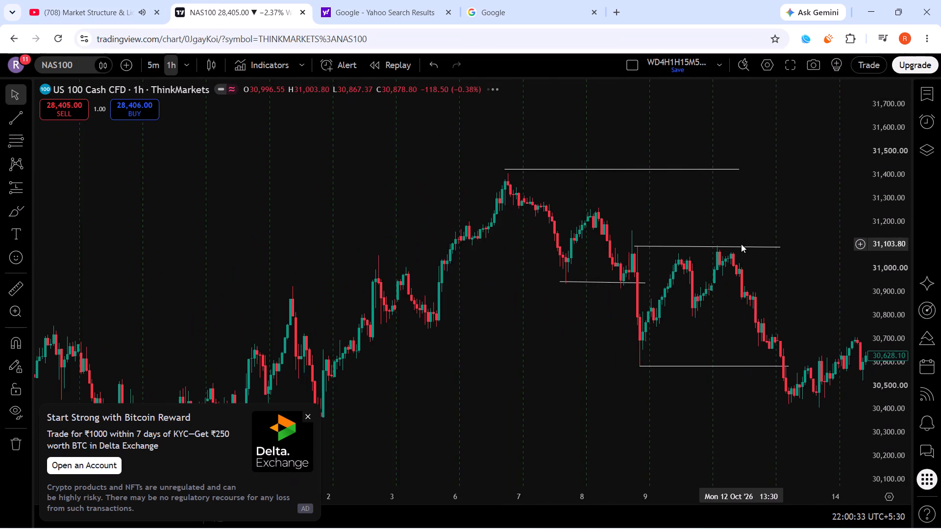
pyautogui.moveTo(799, 283); pyautogui.dragTo(583, 220)
pyautogui.moveTo(737, 375); pyautogui.dragTo(683, 224)
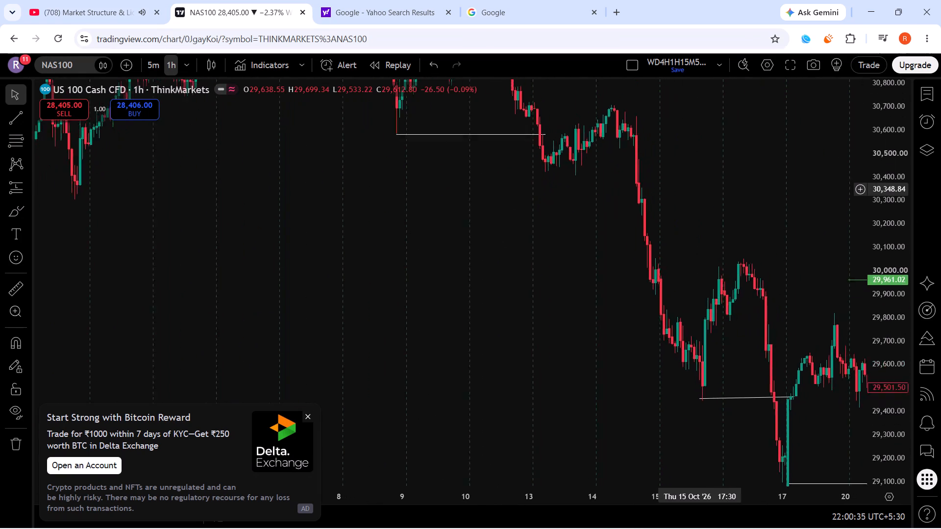
pyautogui.moveTo(683, 224); pyautogui.dragTo(666, 255)
pyautogui.click(17, 118)
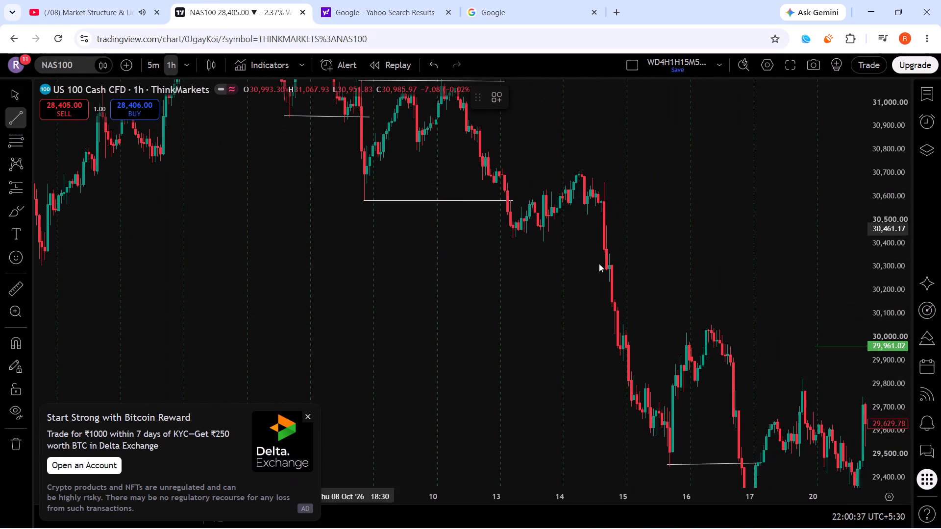
pyautogui.moveTo(505, 238); pyautogui.dragTo(671, 241)
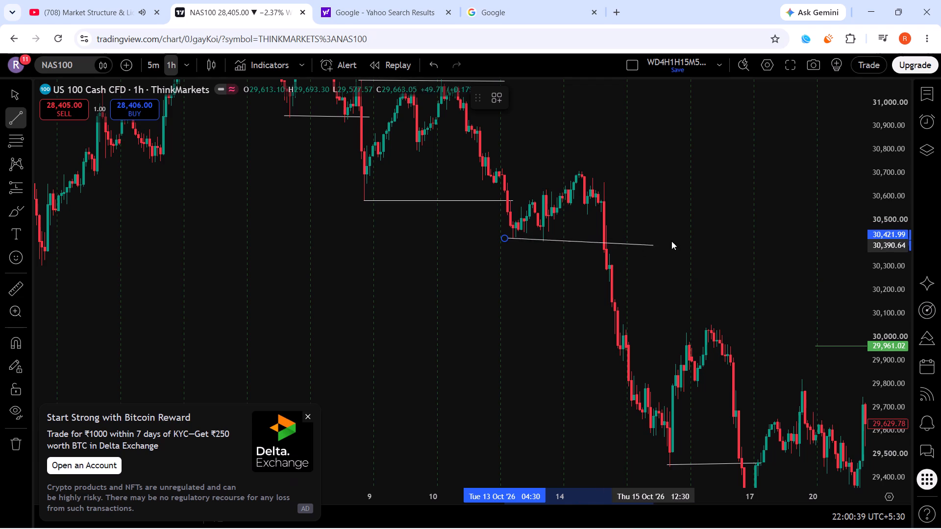
pyautogui.moveTo(671, 241); pyautogui.dragTo(695, 236)
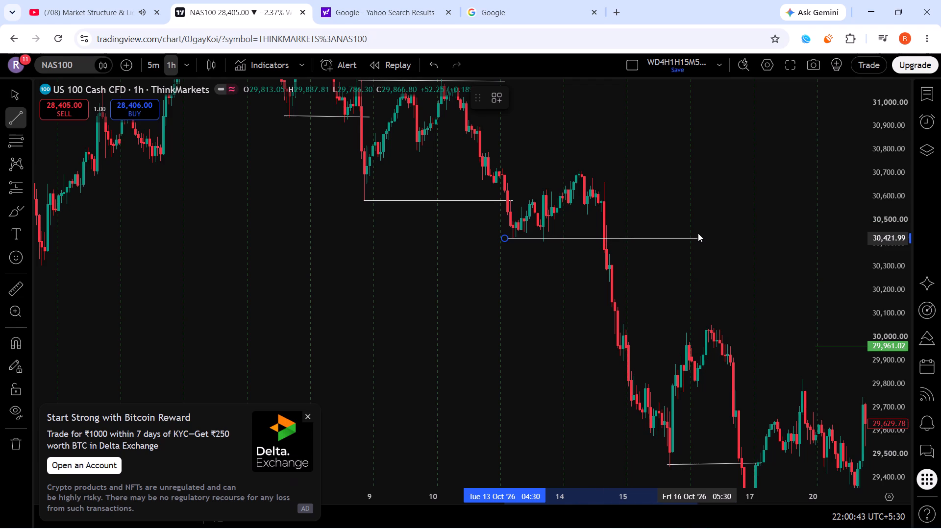
pyautogui.keyDown('shift'); pyautogui.click(698, 233); pyautogui.keyUp('shift')
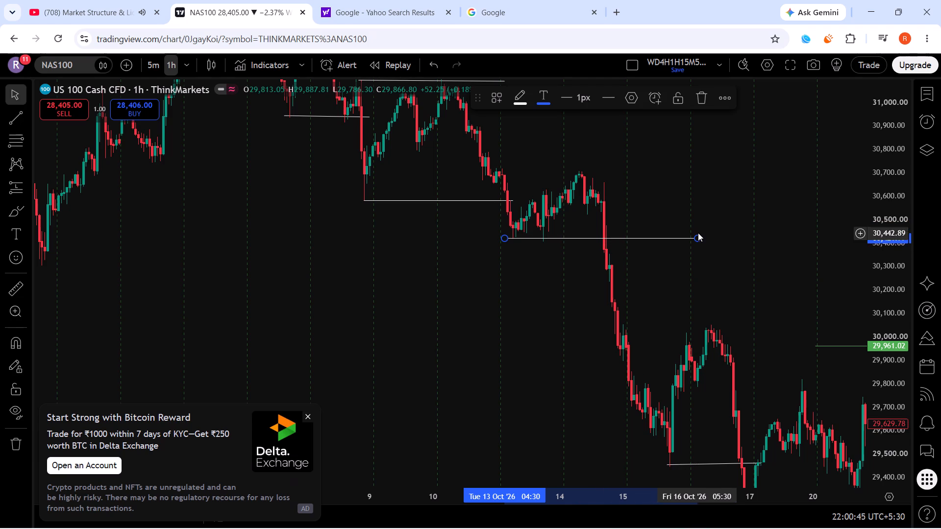
pyautogui.click(729, 222)
# Examine the October decline's marked swing levels alongside the earlier June–July decline and the two green support levels.
pyautogui.scroll(-18, 877, 250)
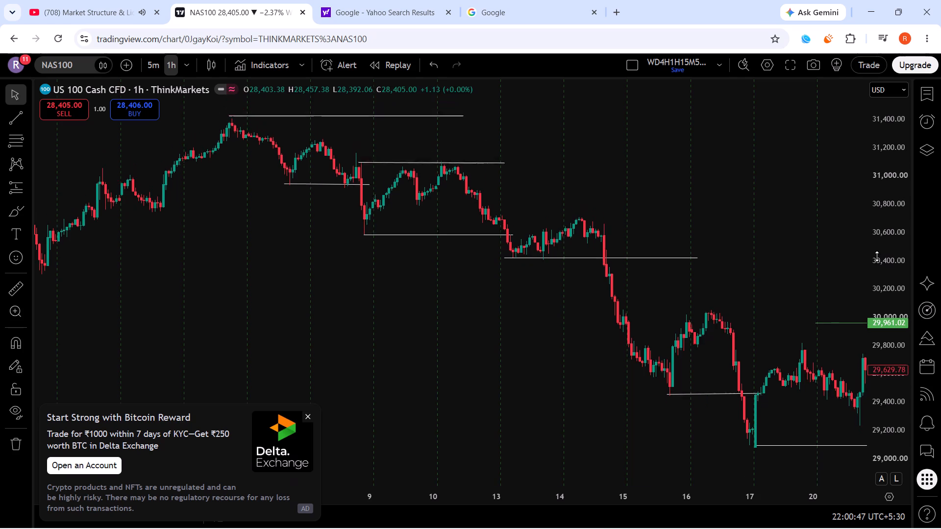
pyautogui.scroll(-10, 838, 250)
pyautogui.moveTo(833, 248); pyautogui.dragTo(533, 224)
pyautogui.moveTo(717, 253); pyautogui.dragTo(697, 99)
pyautogui.scroll(-3, 771, 197)
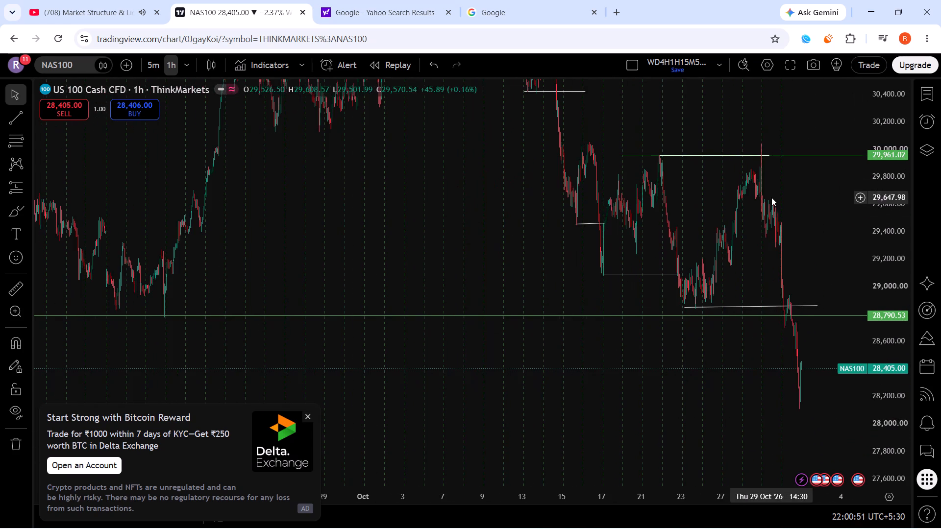
pyautogui.scroll(-7, 880, 229)
pyautogui.scroll(-18, 880, 238)
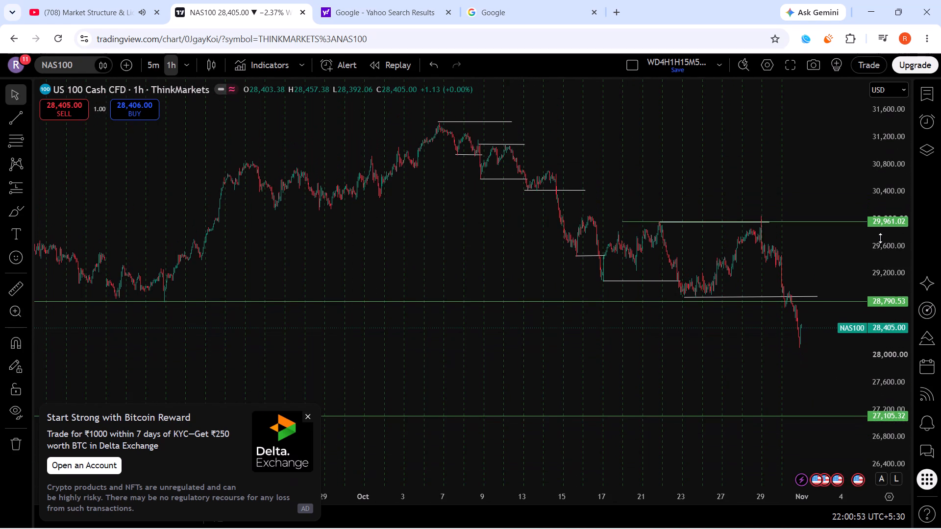
pyautogui.scroll(-2, 880, 238)
pyautogui.scroll(1, 835, 256)
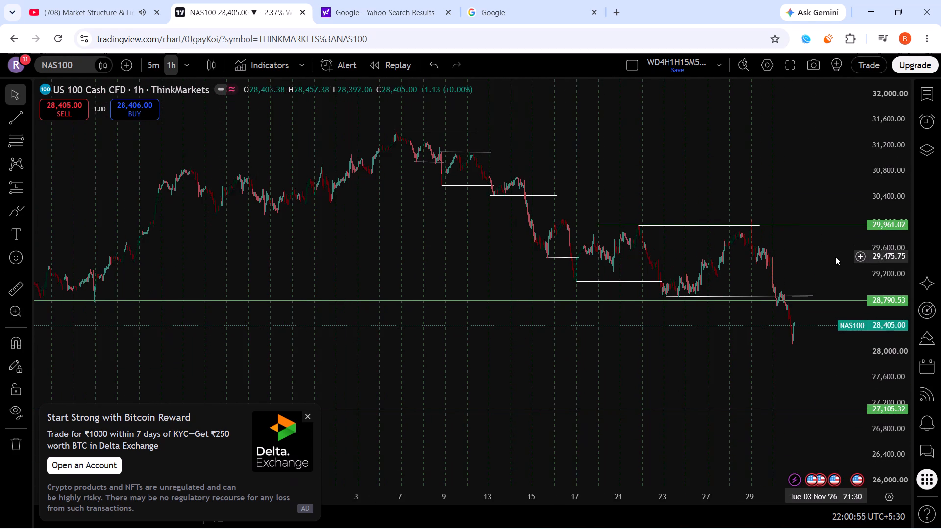
pyautogui.scroll(-14, 835, 256)
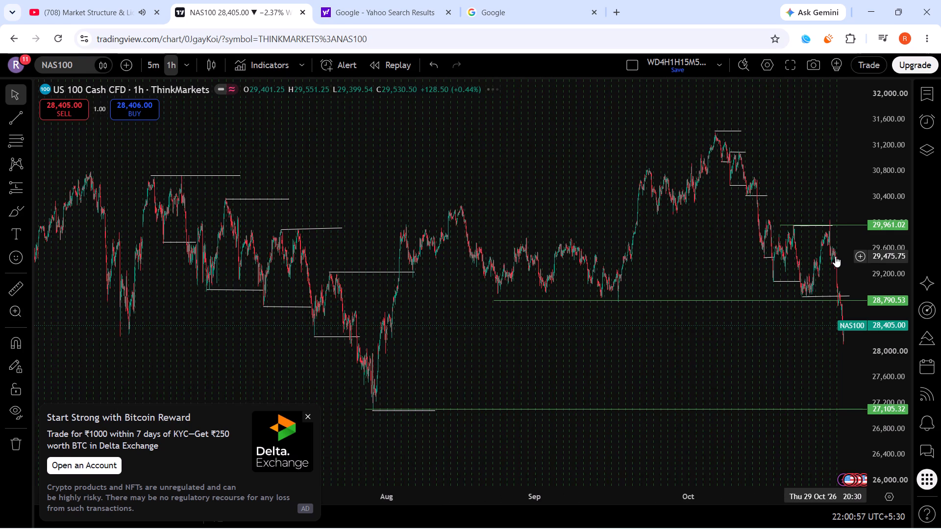
pyautogui.moveTo(767, 360); pyautogui.dragTo(657, 335)
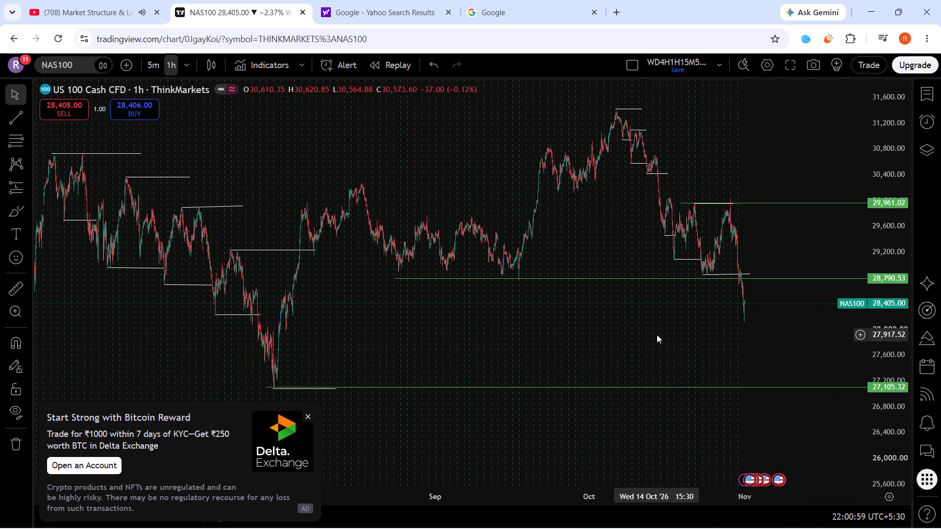
# Examine the hourly candles from the October decline back to the 30 July low and the start of its rally.
pyautogui.scroll(-2, 657, 335)
pyautogui.scroll(5, 657, 335)
pyautogui.moveTo(380, 322); pyautogui.dragTo(815, 320)
pyautogui.scroll(3, 405, 340)
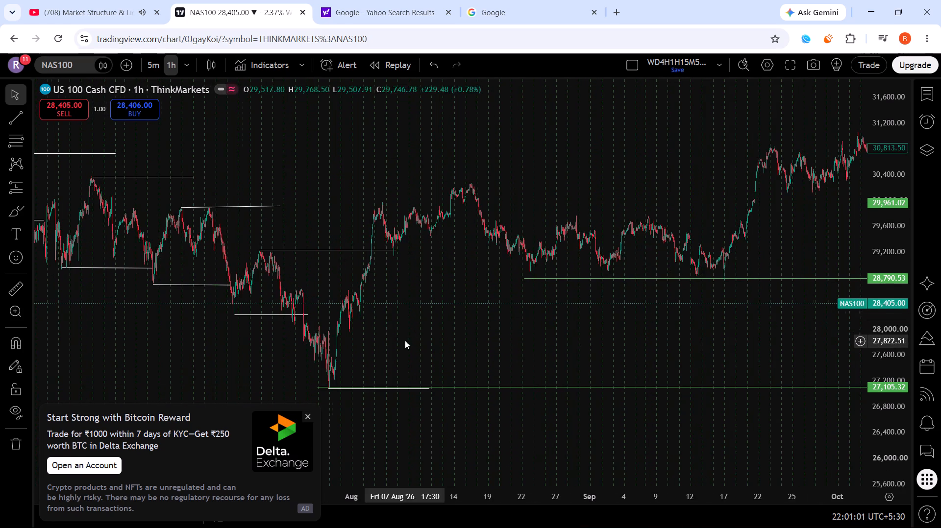
pyautogui.scroll(7, 405, 340)
pyautogui.moveTo(197, 332); pyautogui.dragTo(940, 309)
pyautogui.scroll(4, 472, 345)
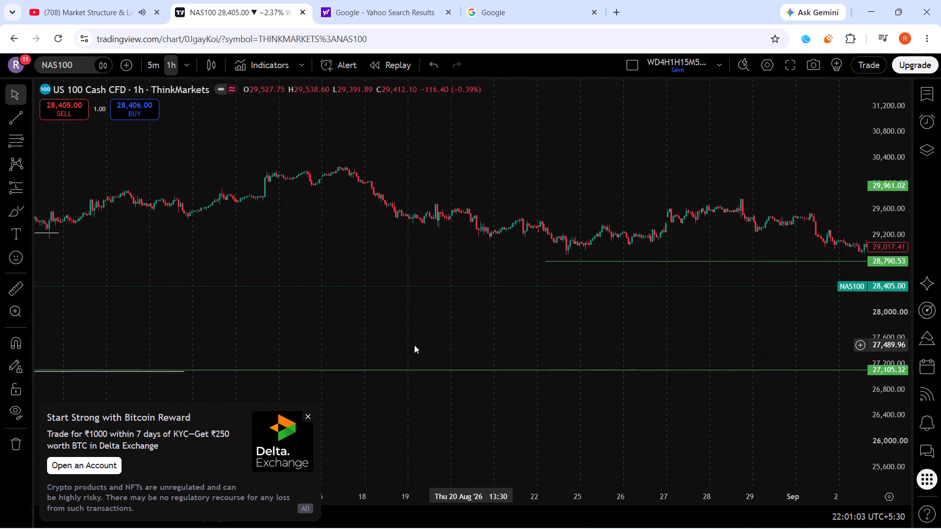
pyautogui.moveTo(0, 341); pyautogui.dragTo(795, 341)
pyautogui.moveTo(221, 320); pyautogui.dragTo(837, 320)
pyautogui.scroll(3, 538, 339)
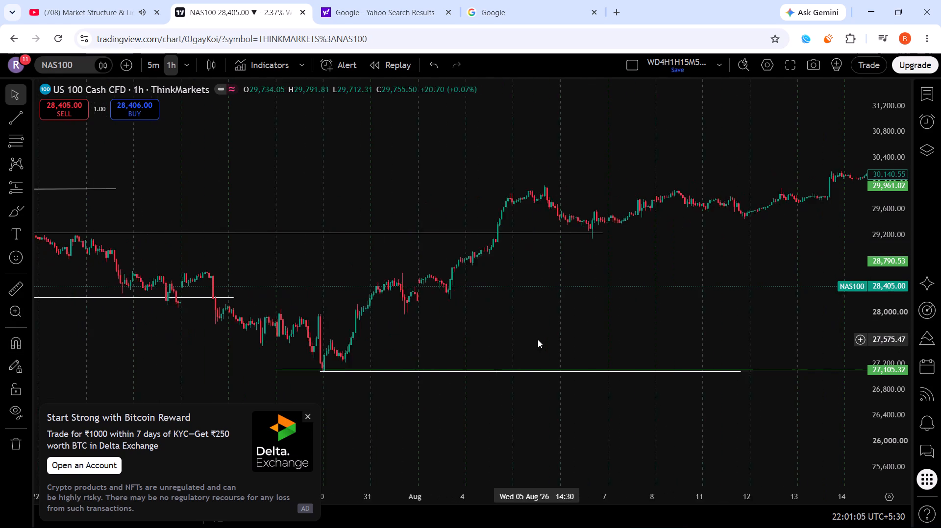
pyautogui.scroll(2, 538, 339)
pyautogui.scroll(5, 837, 328)
pyautogui.scroll(12, 930, 329)
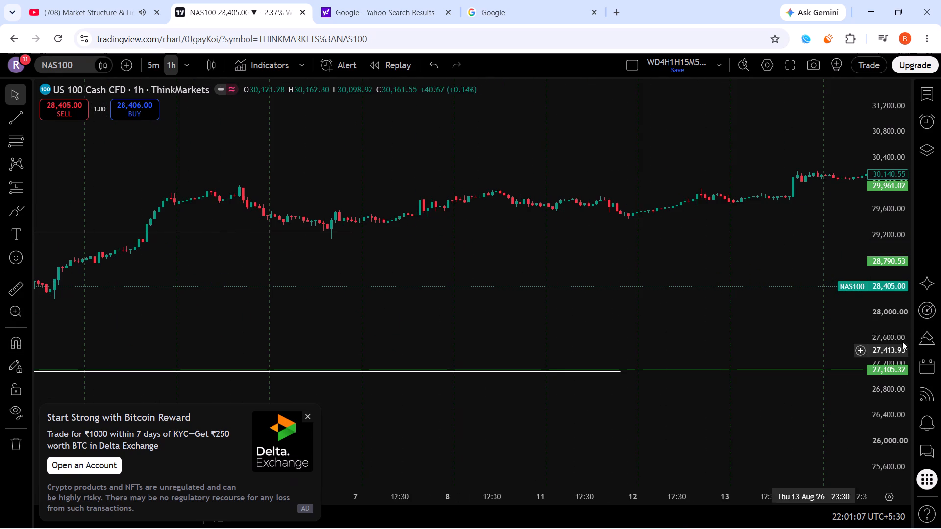
pyautogui.scroll(6, 878, 341)
pyautogui.scroll(-12, 361, 303)
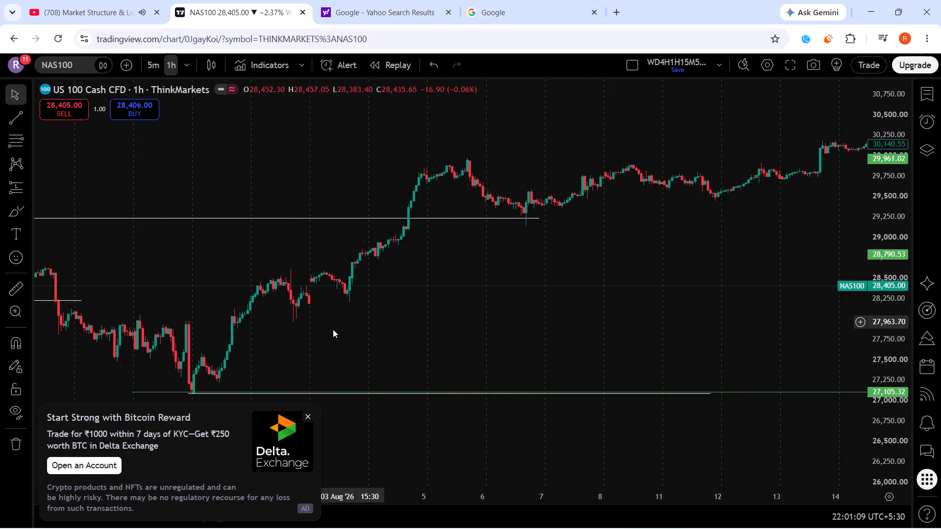
pyautogui.moveTo(317, 339); pyautogui.dragTo(517, 296)
pyautogui.scroll(3, 517, 296)
pyautogui.scroll(9, 900, 325)
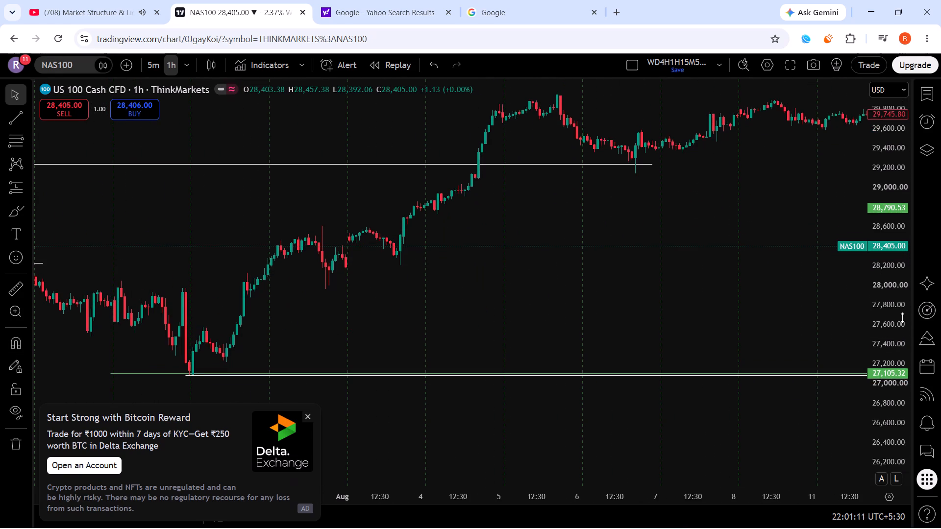
pyautogui.scroll(16, 902, 317)
pyautogui.moveTo(539, 326); pyautogui.dragTo(929, 283)
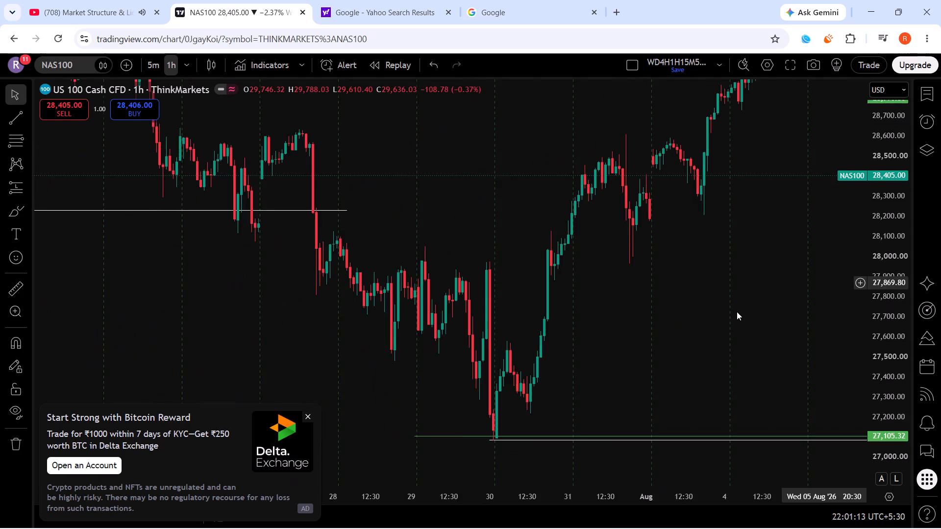
pyautogui.scroll(5, 736, 312)
pyautogui.moveTo(465, 338); pyautogui.dragTo(721, 284)
pyautogui.scroll(4, 718, 285)
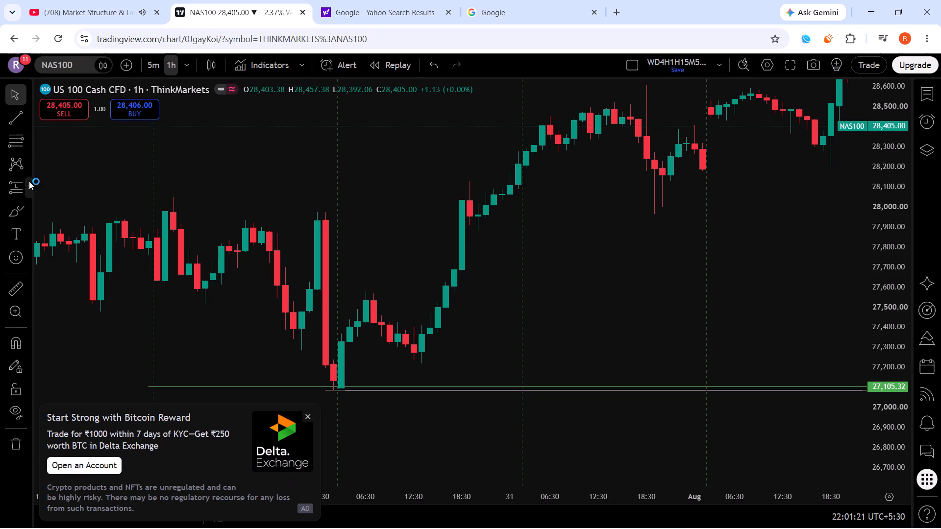
# Draw a rectangle zone from about 27,867 down to 27,723, starting 30 July 16:30 and ending on 3 August.
pyautogui.click(27, 166)
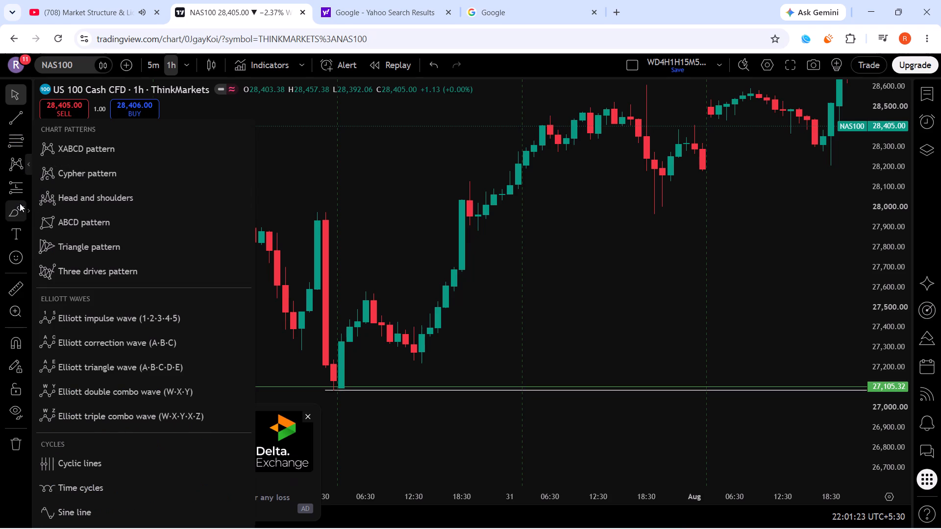
pyautogui.click(25, 210)
pyautogui.click(57, 293)
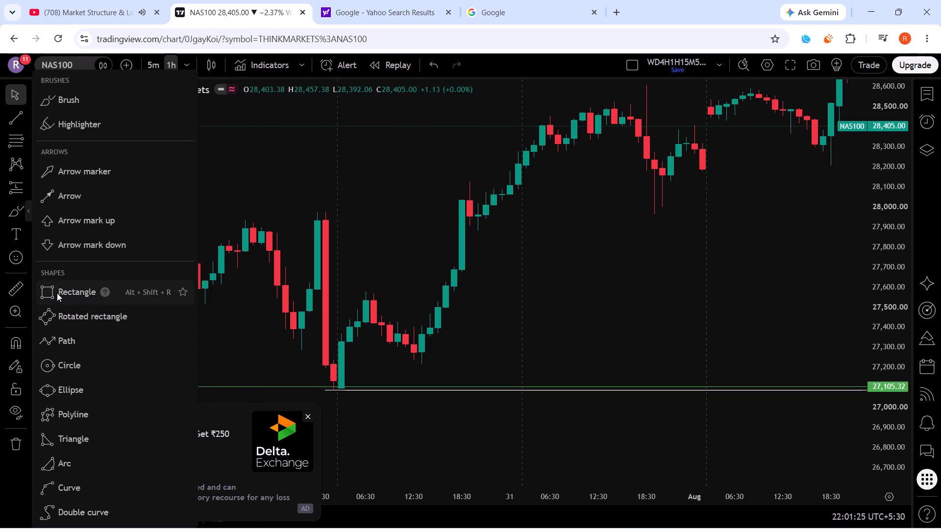
pyautogui.moveTo(446, 234); pyautogui.dragTo(518, 263)
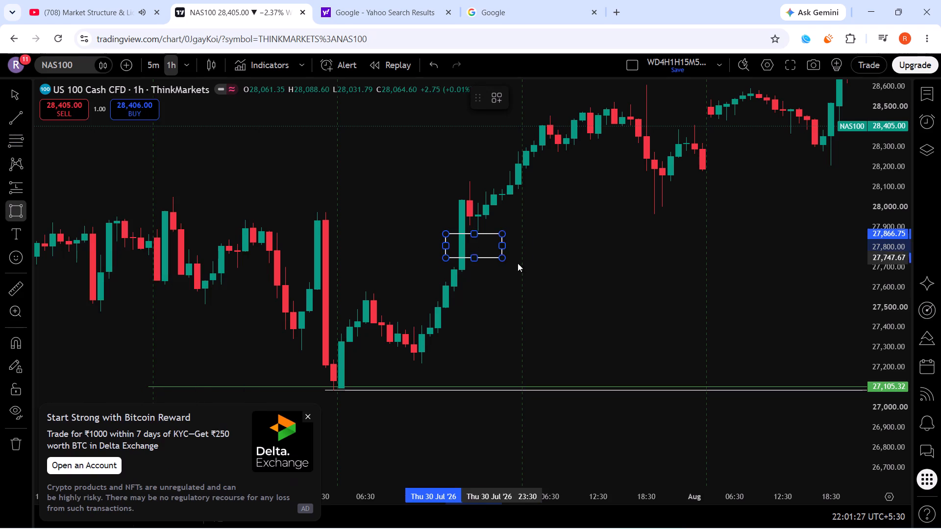
pyautogui.moveTo(518, 263); pyautogui.dragTo(867, 265)
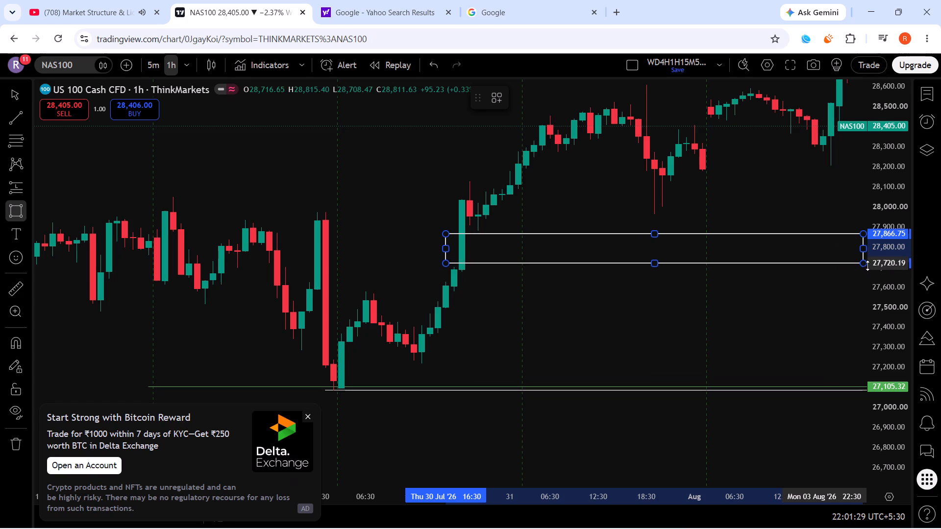
pyautogui.moveTo(867, 265); pyautogui.dragTo(868, 266)
pyautogui.click(868, 266)
pyautogui.click(743, 326)
pyautogui.click(779, 280)
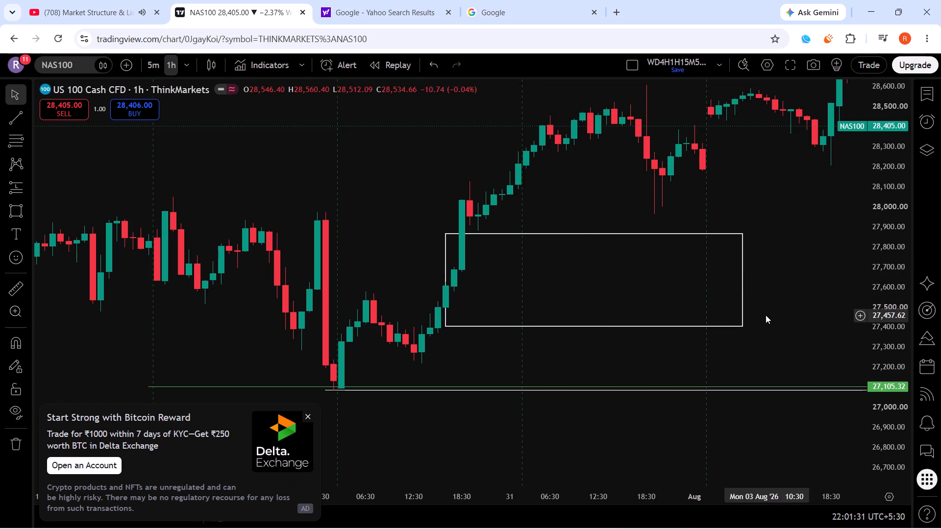
pyautogui.moveTo(744, 327); pyautogui.dragTo(798, 256)
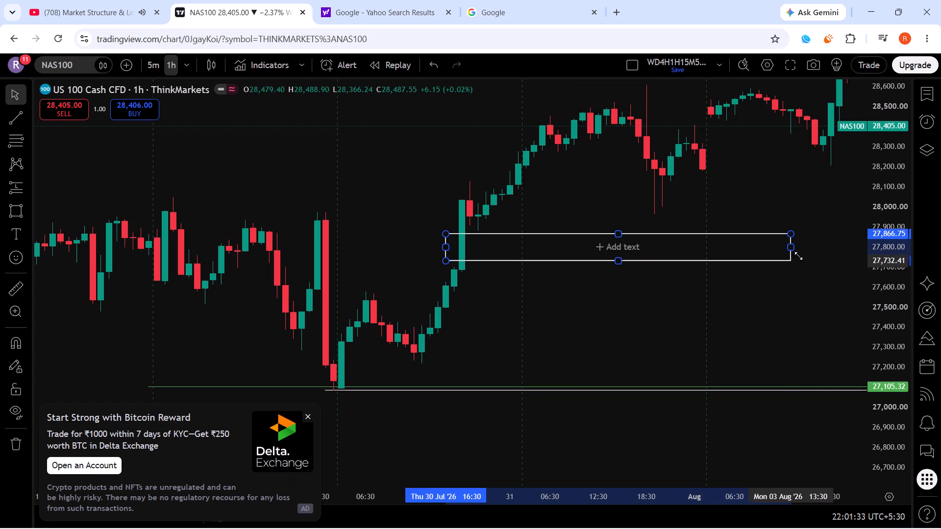
pyautogui.moveTo(798, 256); pyautogui.dragTo(801, 262)
pyautogui.click(801, 262)
pyautogui.click(774, 308)
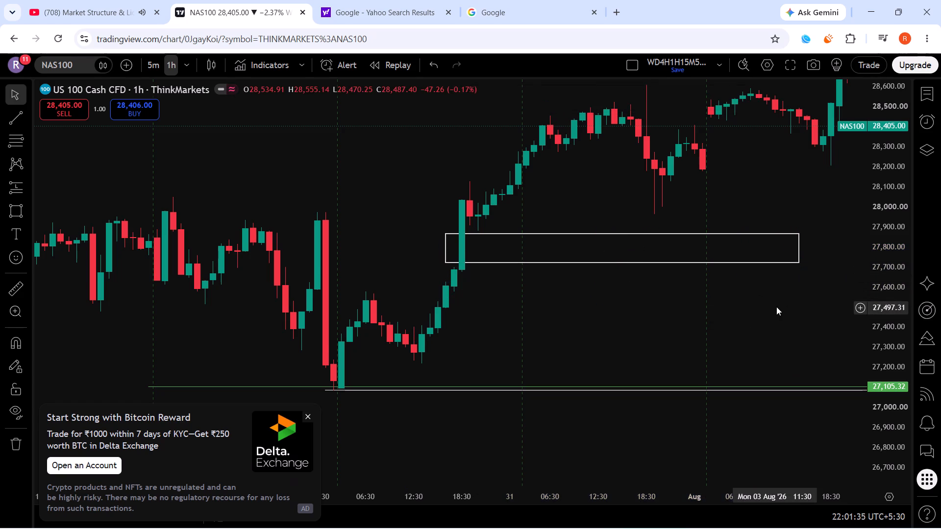
# Extend the rectangle zone's end past the latest candle to about 24 November, keeping its price range.
pyautogui.moveTo(778, 307); pyautogui.dragTo(617, 331)
pyautogui.scroll(-15, 899, 291)
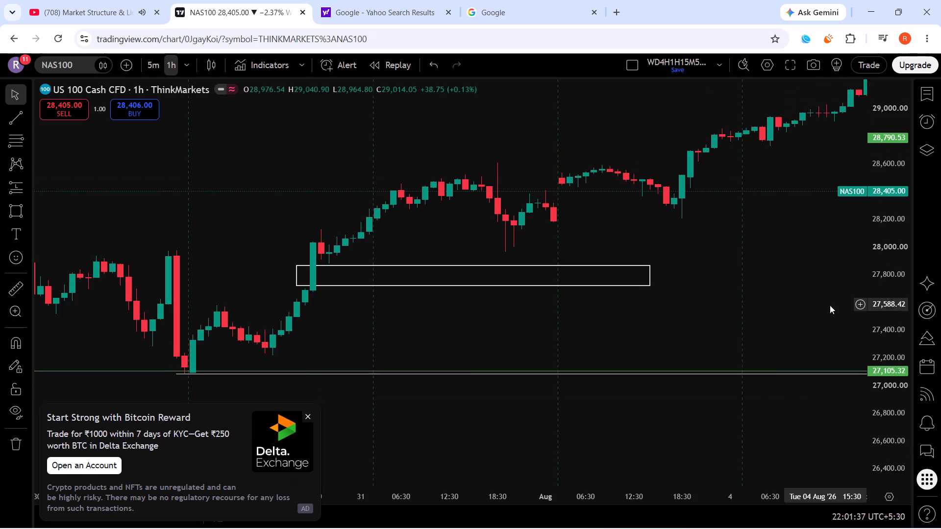
pyautogui.scroll(-17, 830, 305)
pyautogui.moveTo(811, 319); pyautogui.dragTo(129, 316)
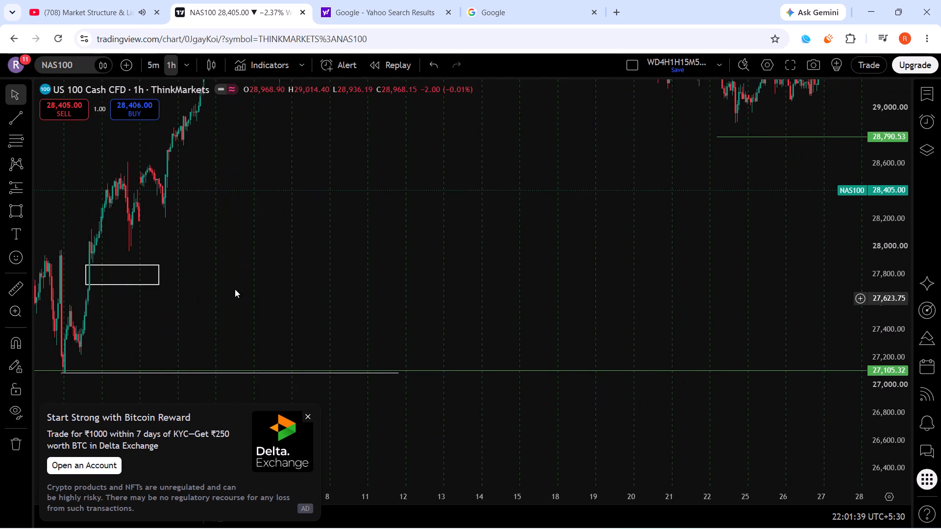
pyautogui.moveTo(160, 275); pyautogui.dragTo(760, 351)
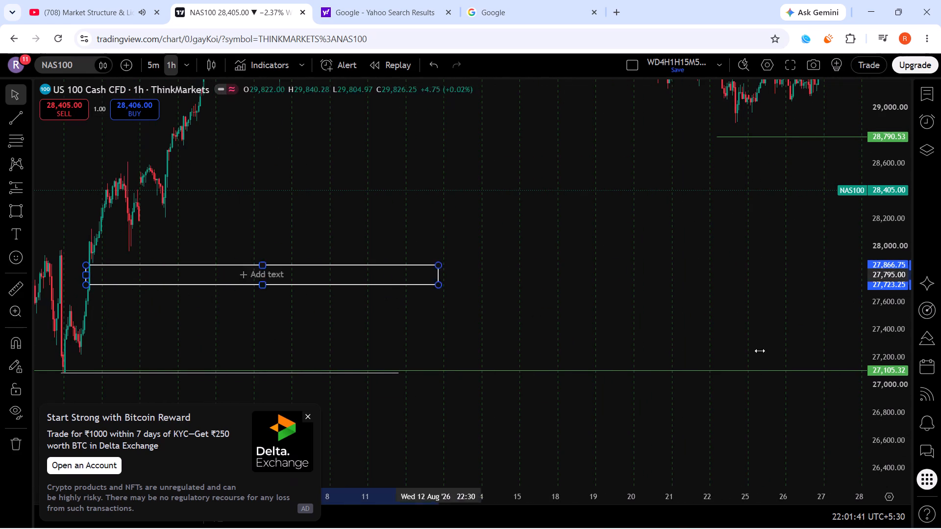
pyautogui.moveTo(760, 351); pyautogui.dragTo(940, 352)
pyautogui.click(762, 336)
pyautogui.moveTo(794, 337); pyautogui.dragTo(325, 362)
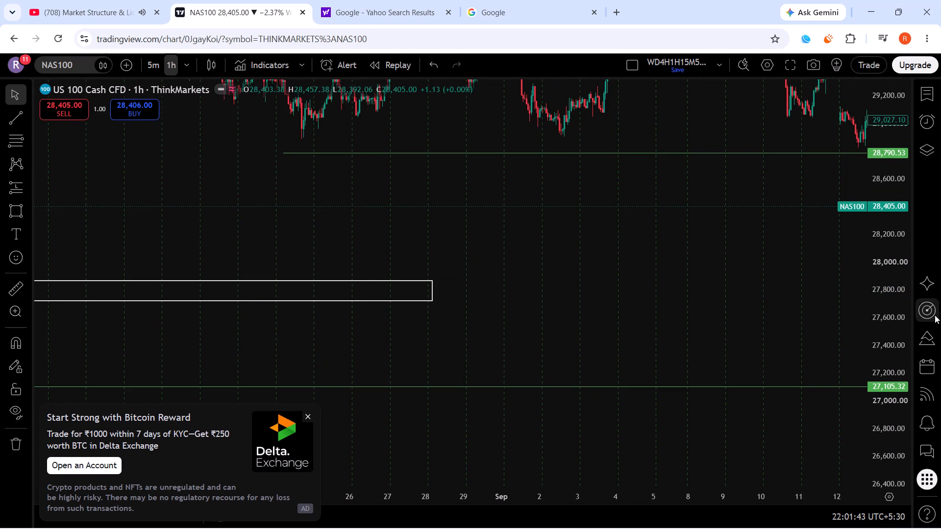
pyautogui.scroll(-12, 908, 295)
pyautogui.scroll(-13, 702, 283)
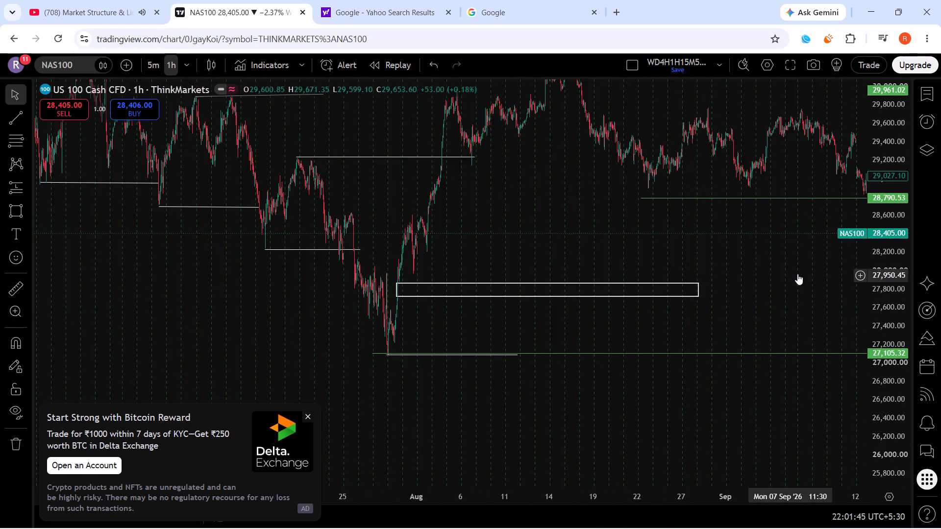
pyautogui.moveTo(797, 274); pyautogui.dragTo(281, 338)
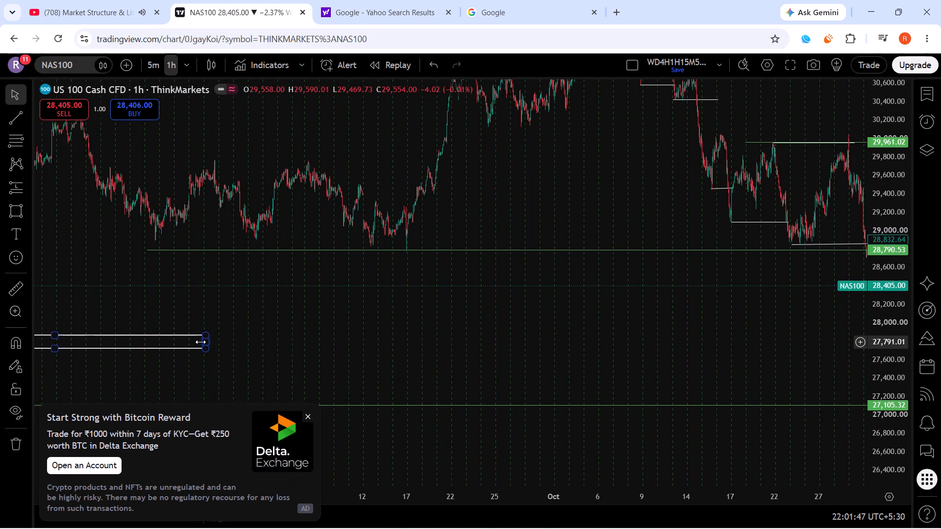
pyautogui.moveTo(204, 341); pyautogui.dragTo(889, 341)
pyautogui.click(757, 374)
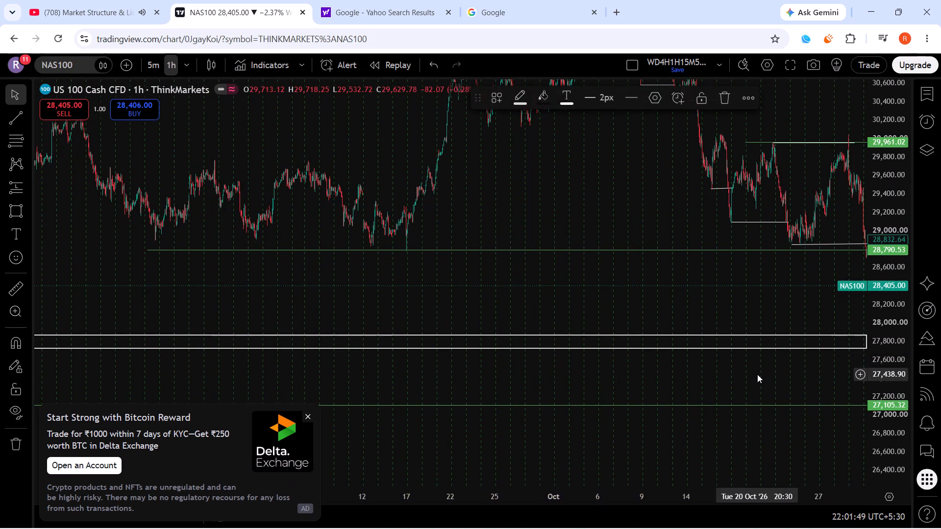
pyautogui.moveTo(793, 374); pyautogui.dragTo(312, 372)
pyautogui.moveTo(413, 341); pyautogui.dragTo(424, 341)
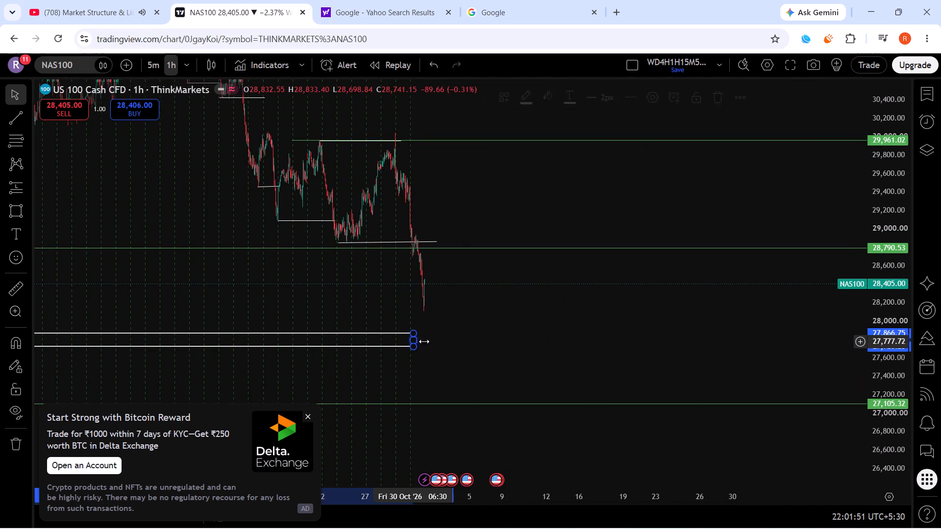
pyautogui.moveTo(424, 341); pyautogui.dragTo(686, 346)
pyautogui.click(750, 350)
# Examine the extended rectangle zone in relation to the July low, the August–September range and the October decline.
pyautogui.scroll(-5, 750, 350)
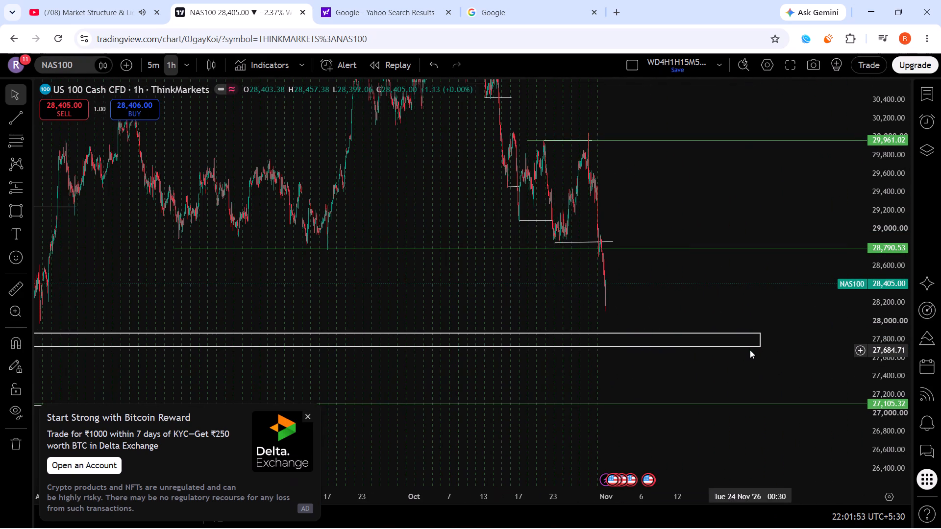
pyautogui.scroll(-6, 907, 345)
pyautogui.scroll(-5, 834, 324)
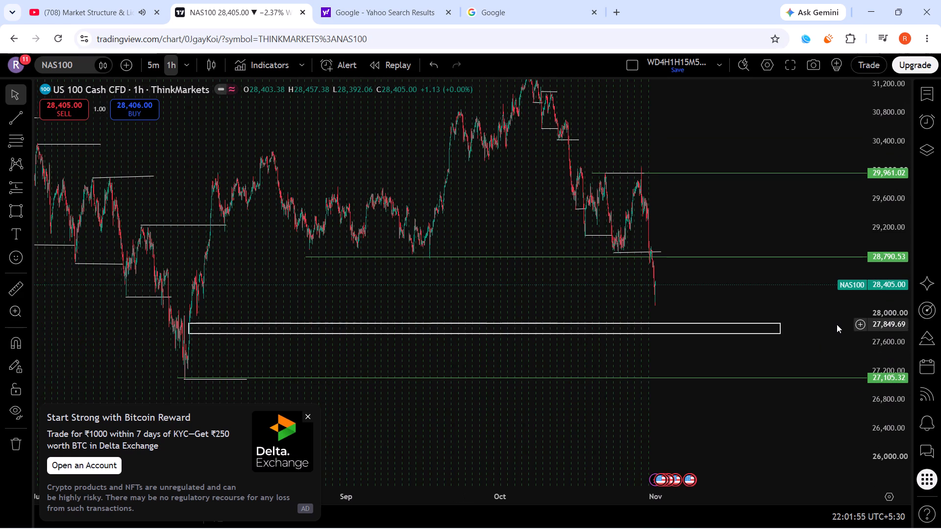
pyautogui.scroll(-12, 872, 323)
pyautogui.scroll(5, 818, 336)
pyautogui.moveTo(277, 324); pyautogui.dragTo(685, 324)
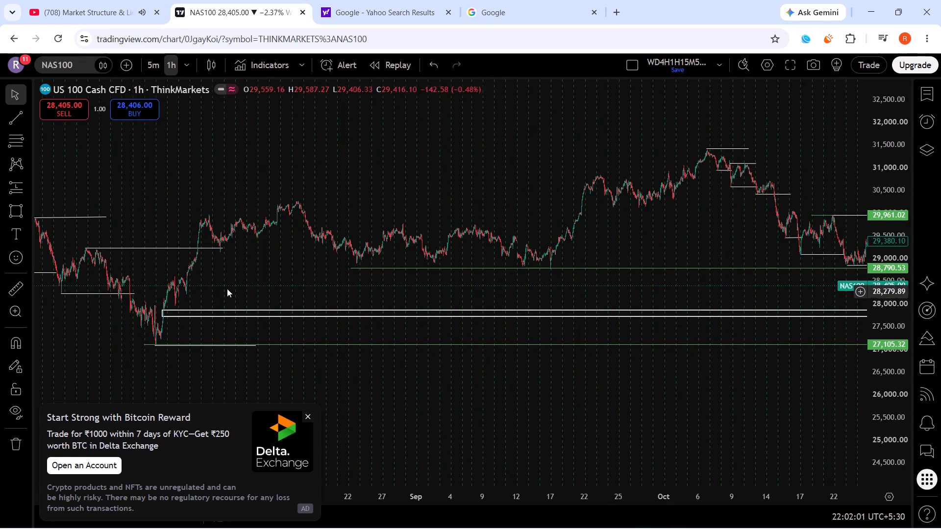
# Switch to the YouTube tab, pause the Market Structure & Liquidity Sweep video and return to the NAS100 chart.
pyautogui.click(84, 0)
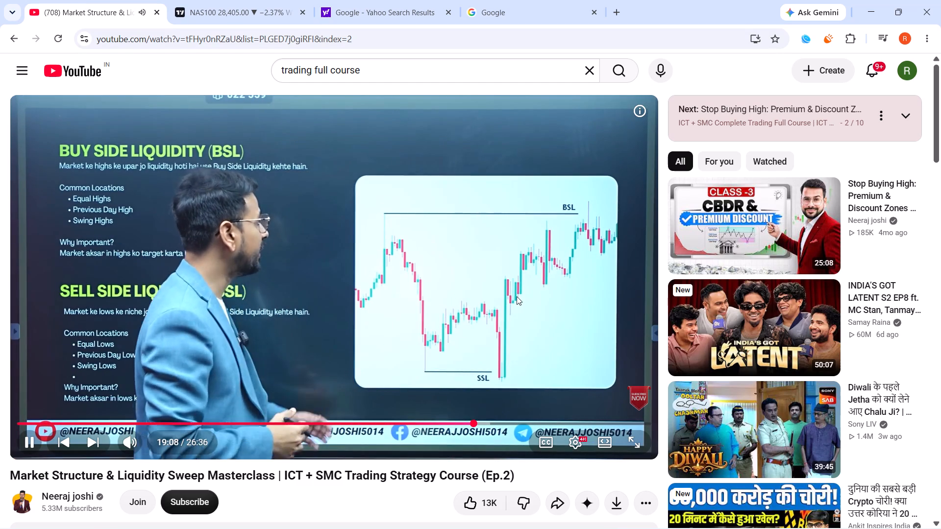
pyautogui.click(396, 241)
pyautogui.click(241, 0)
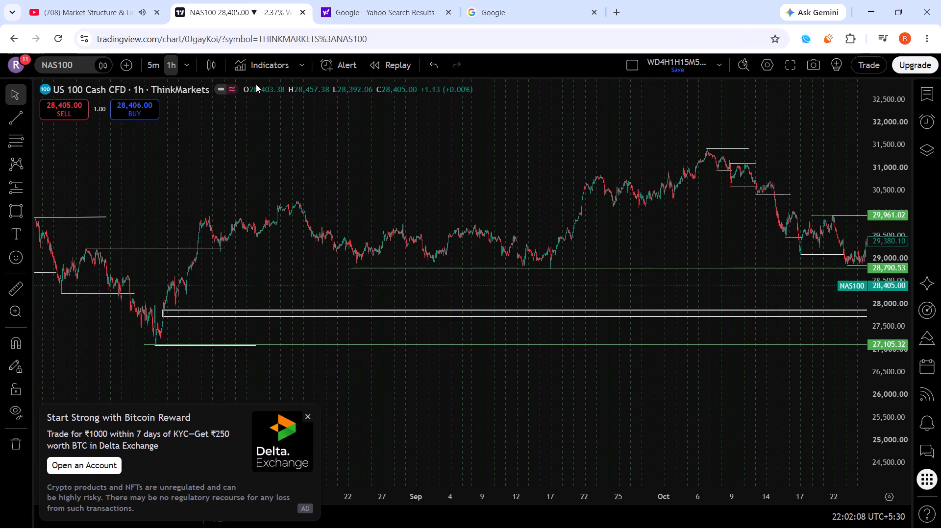
# Delete the green horizontal ray at 28,790.53 that starts from the 24 August low.
pyautogui.scroll(-3, 498, 322)
pyautogui.scroll(11, 498, 322)
pyautogui.scroll(-4, 499, 322)
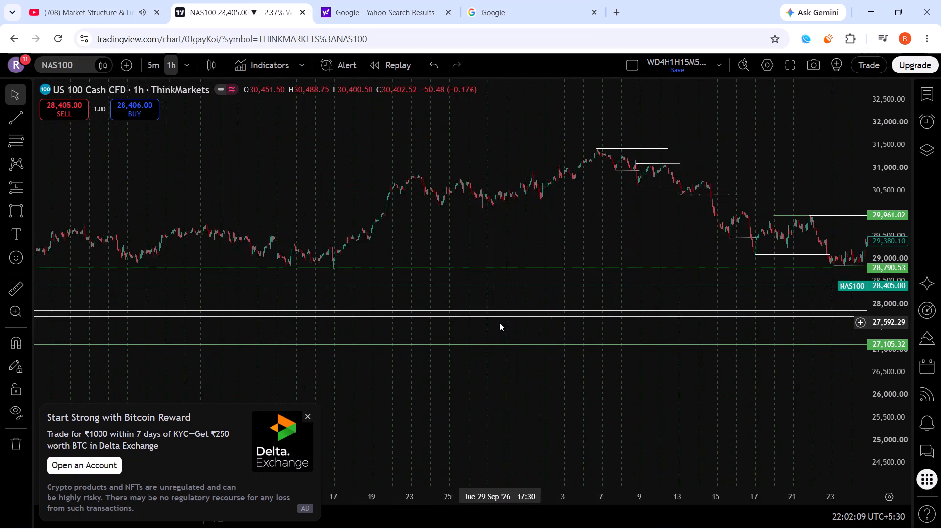
pyautogui.scroll(-8, 499, 322)
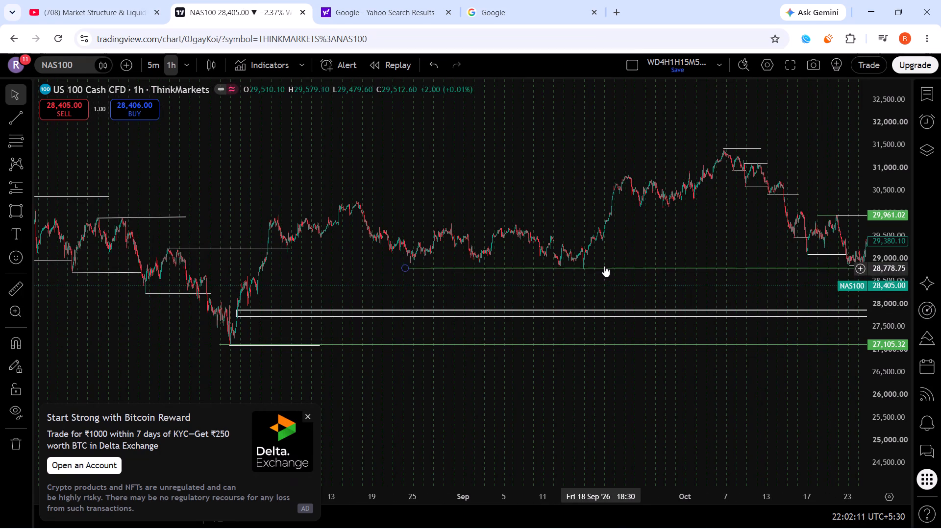
pyautogui.click(604, 266)
pyautogui.click(606, 269)
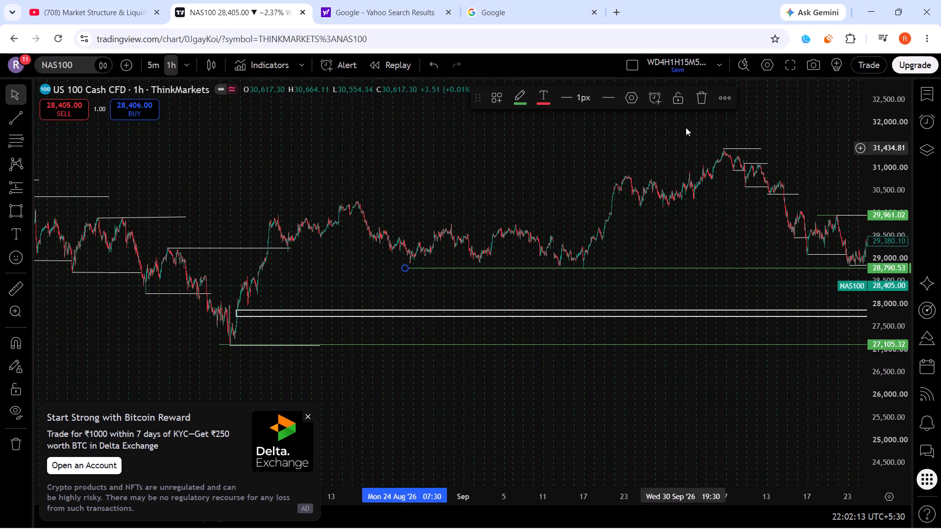
pyautogui.click(704, 103)
# Review the October decline and latest price against the rectangle zone and the green levels at 29,961.02 and 27,105.32.
pyautogui.scroll(-19, 652, 323)
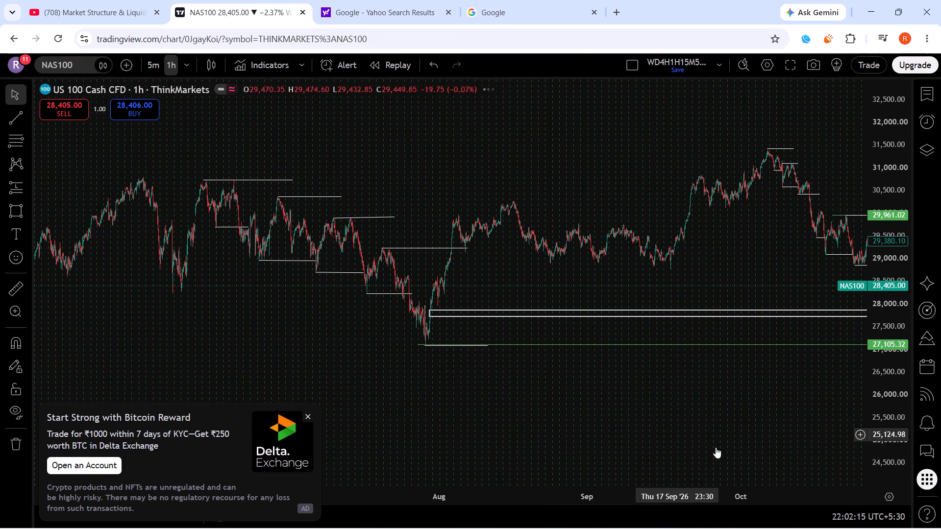
pyautogui.moveTo(756, 403); pyautogui.dragTo(507, 456)
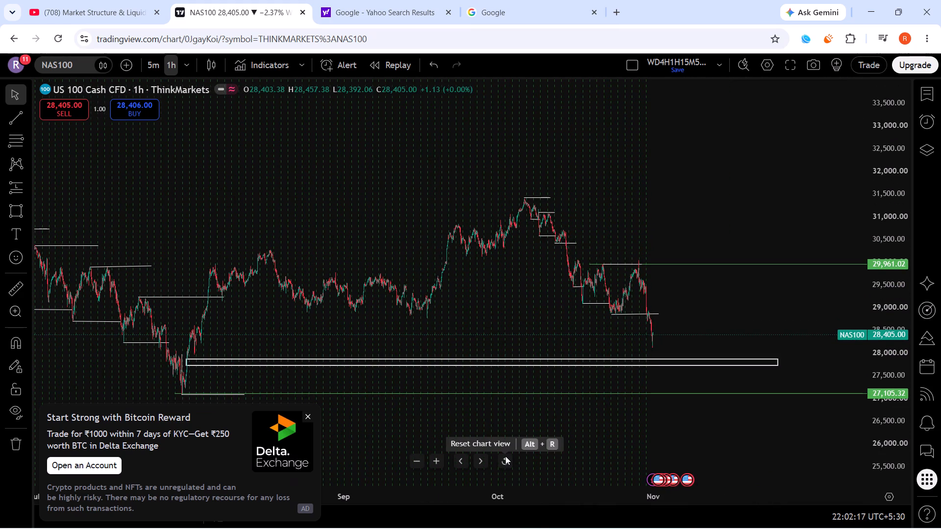
pyautogui.moveTo(522, 310); pyautogui.dragTo(576, 253)
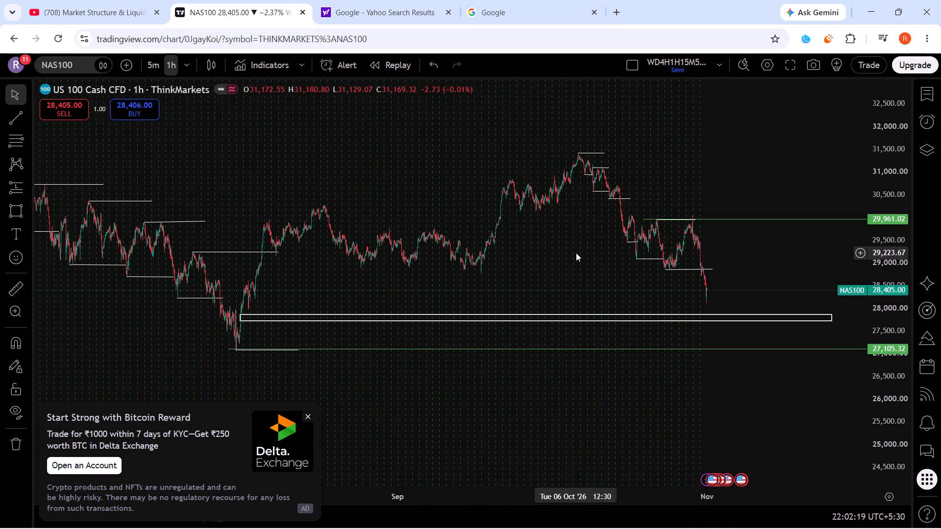
pyautogui.moveTo(576, 253); pyautogui.dragTo(576, 252)
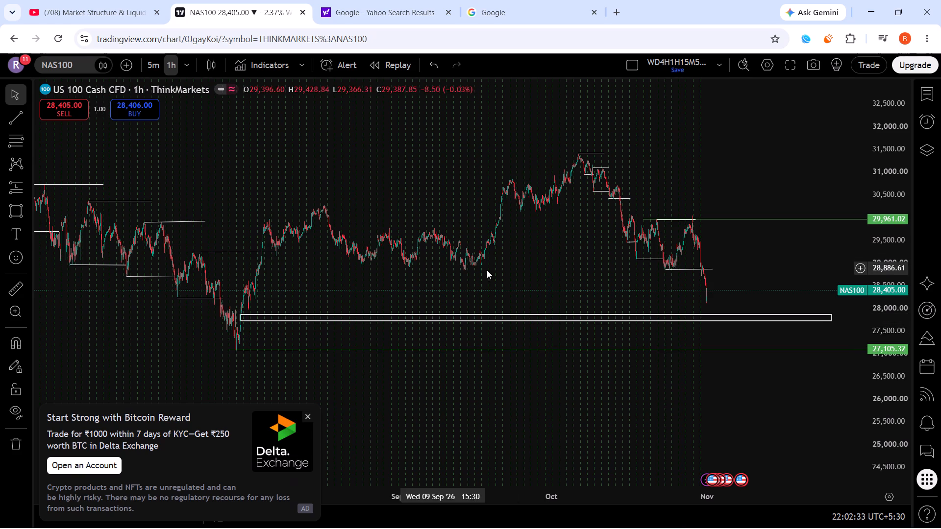
# Draw a rectangle around the August–September sideways range, spanning about 29,763 down to 28,792 and ending around 19 September.
pyautogui.scroll(-3, 516, 249)
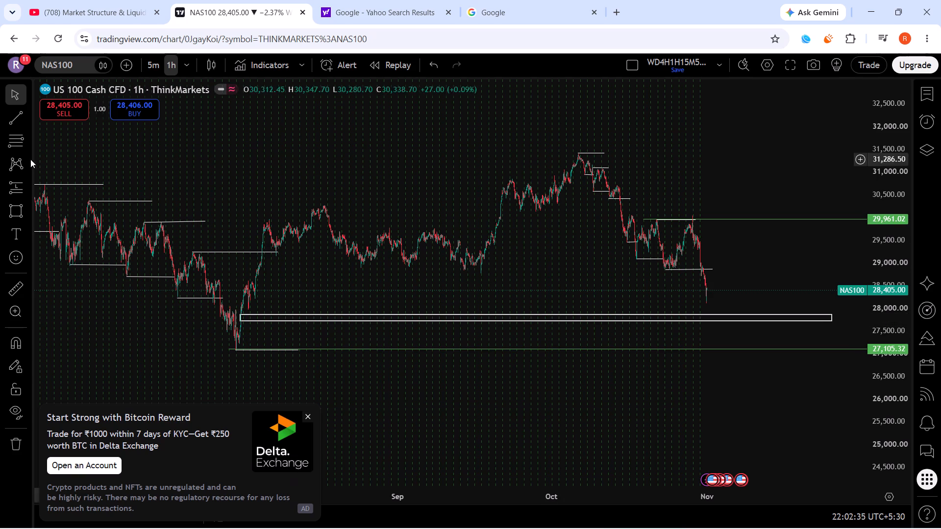
pyautogui.click(21, 211)
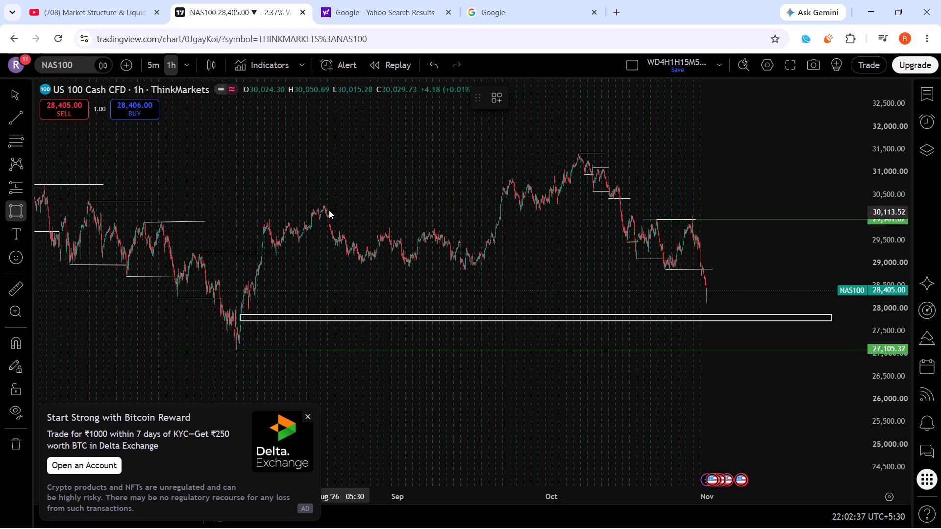
pyautogui.moveTo(327, 203); pyautogui.dragTo(511, 269)
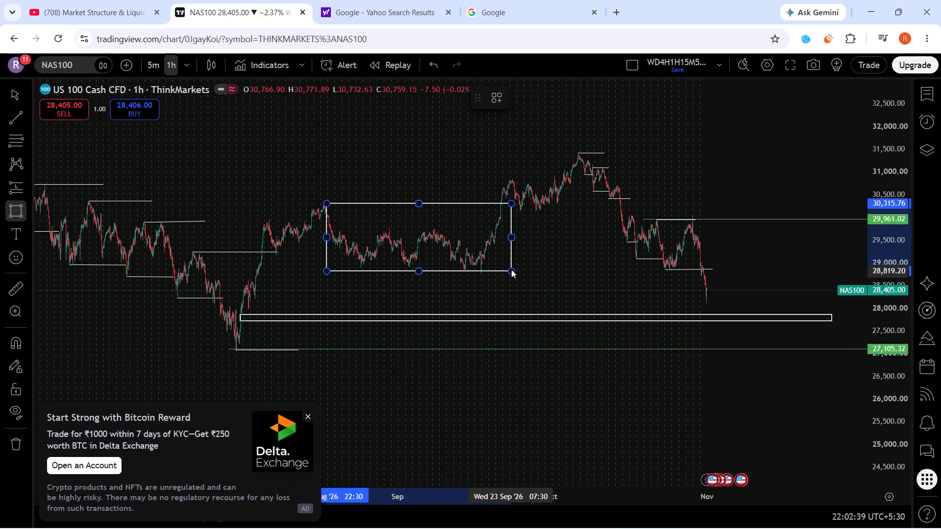
pyautogui.moveTo(511, 269); pyautogui.dragTo(516, 277)
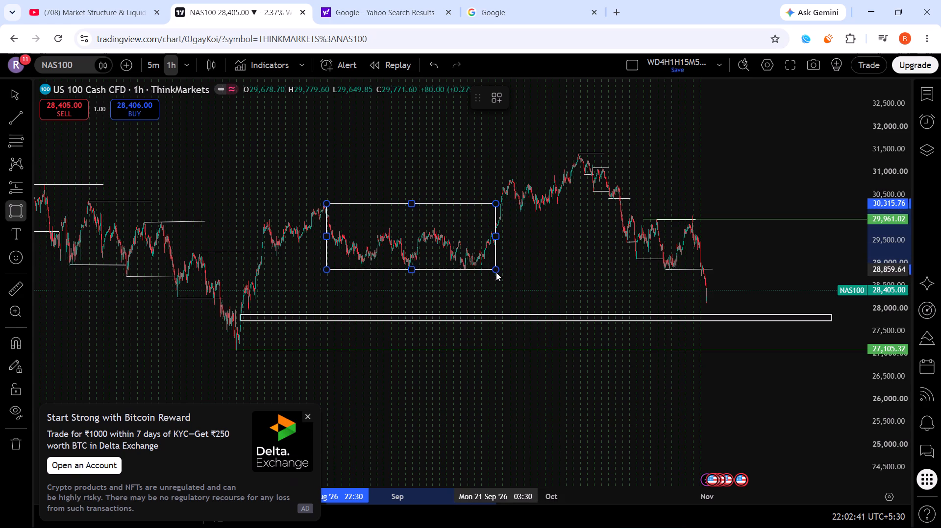
pyautogui.click(496, 272)
pyautogui.moveTo(495, 199); pyautogui.dragTo(500, 227)
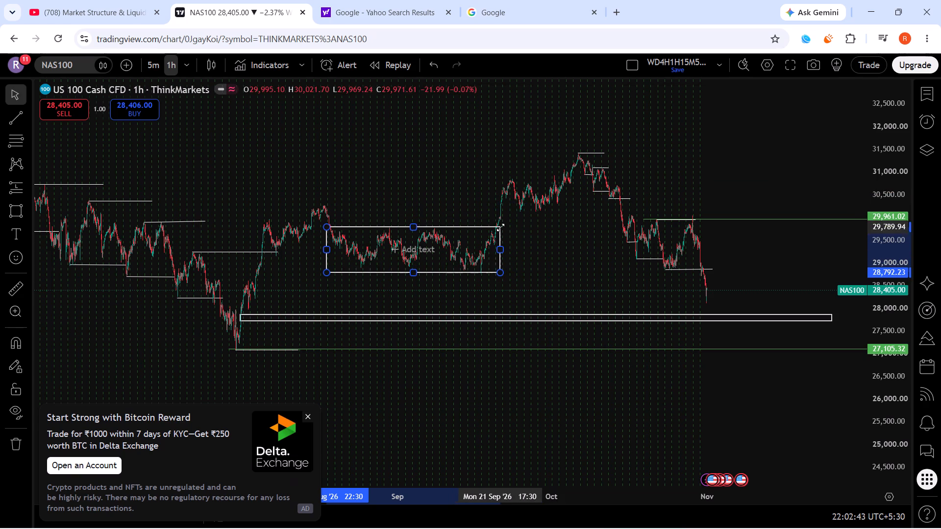
pyautogui.moveTo(500, 227); pyautogui.dragTo(495, 228)
pyautogui.click(495, 228)
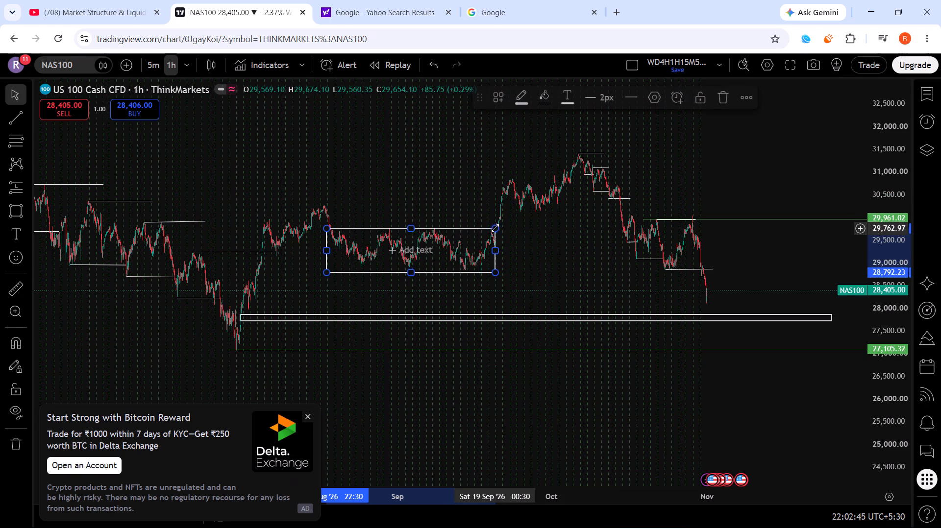
pyautogui.click(553, 250)
# Place a green horizontal ray starting just before the early-June swing high, at about 30,868.54.
pyautogui.scroll(-3, 552, 249)
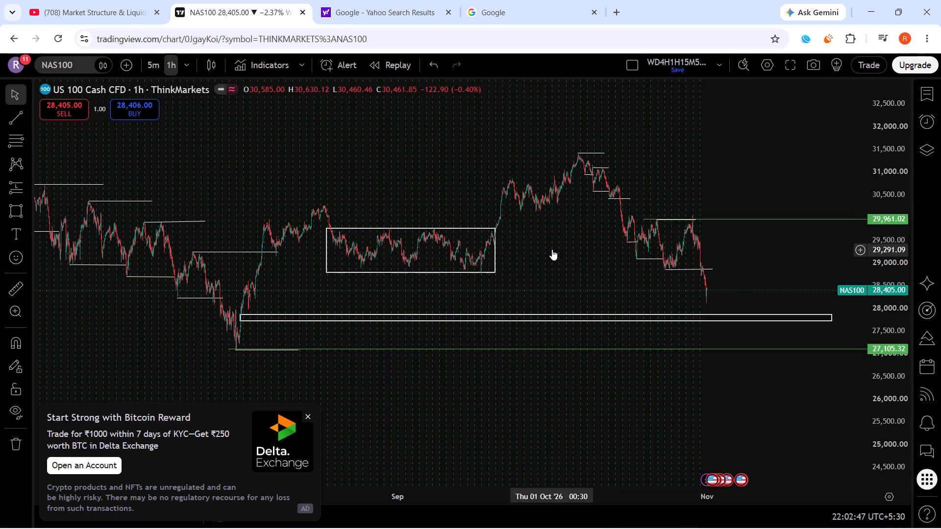
pyautogui.scroll(-3, 552, 249)
pyautogui.moveTo(290, 156); pyautogui.dragTo(631, 248)
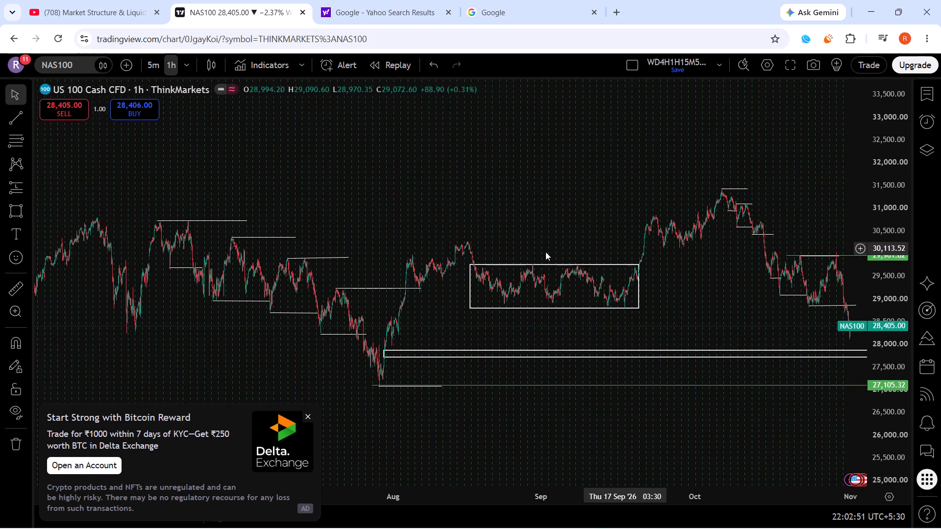
pyautogui.scroll(-2, 194, 217)
pyautogui.click(26, 121)
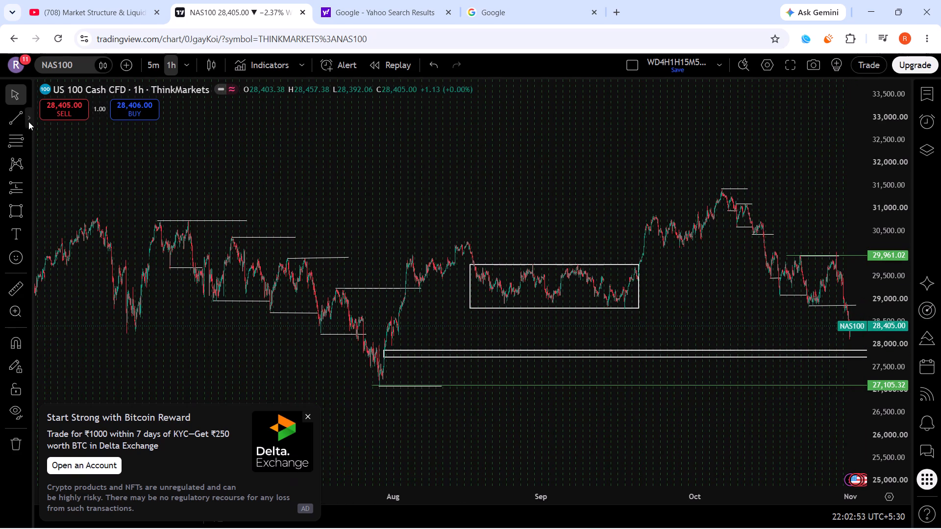
pyautogui.click(50, 234)
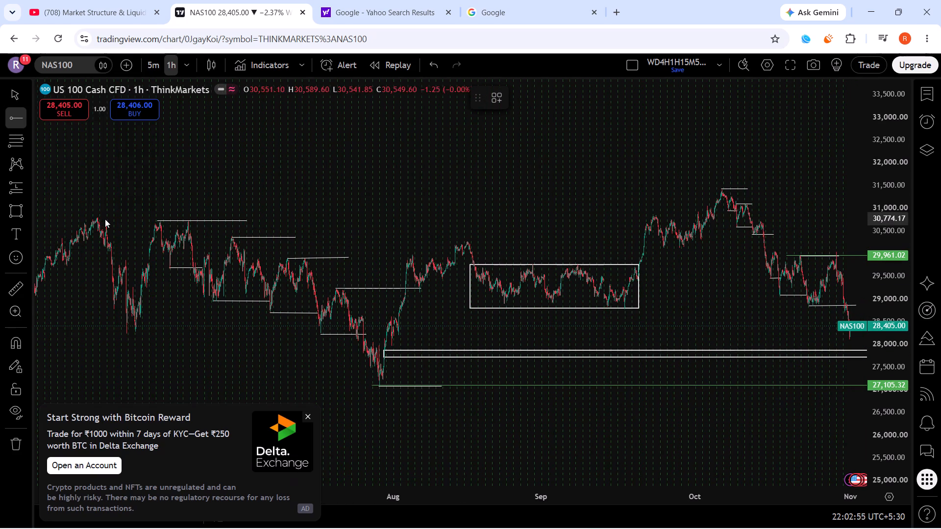
pyautogui.click(91, 214)
pyautogui.click(260, 180)
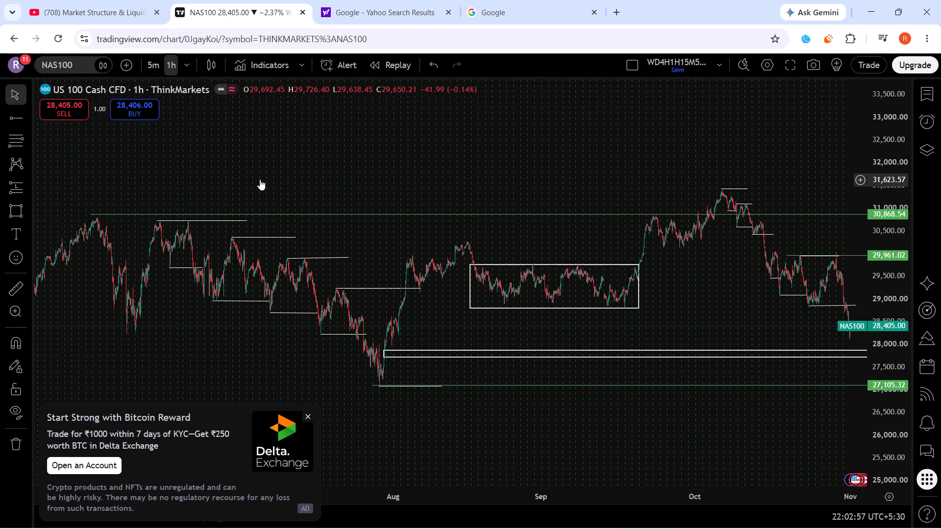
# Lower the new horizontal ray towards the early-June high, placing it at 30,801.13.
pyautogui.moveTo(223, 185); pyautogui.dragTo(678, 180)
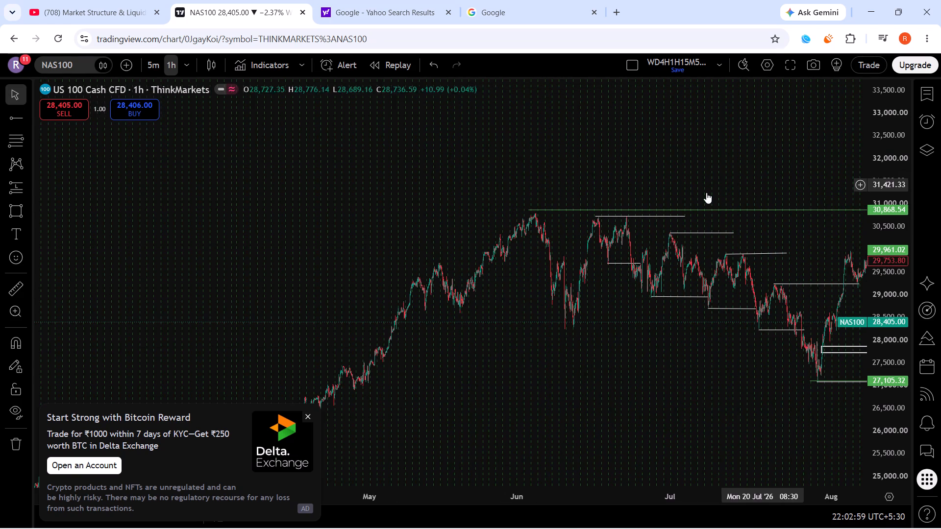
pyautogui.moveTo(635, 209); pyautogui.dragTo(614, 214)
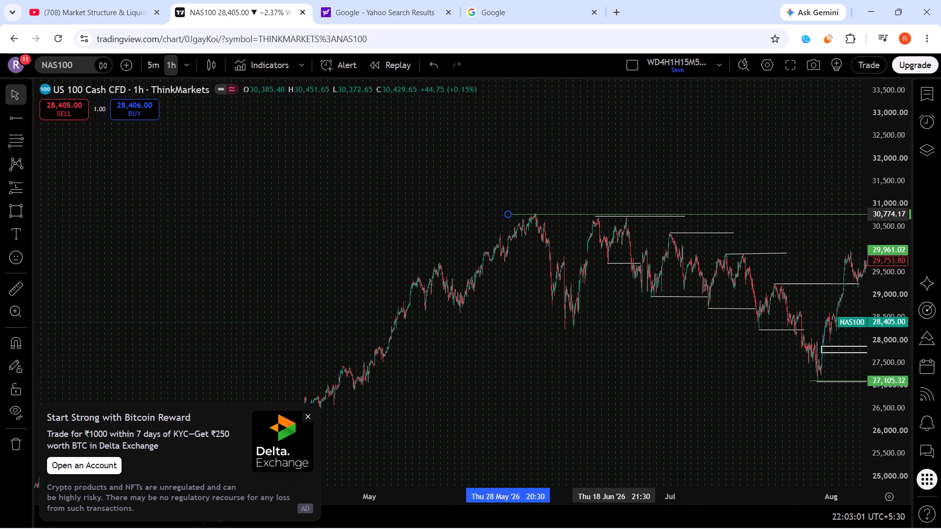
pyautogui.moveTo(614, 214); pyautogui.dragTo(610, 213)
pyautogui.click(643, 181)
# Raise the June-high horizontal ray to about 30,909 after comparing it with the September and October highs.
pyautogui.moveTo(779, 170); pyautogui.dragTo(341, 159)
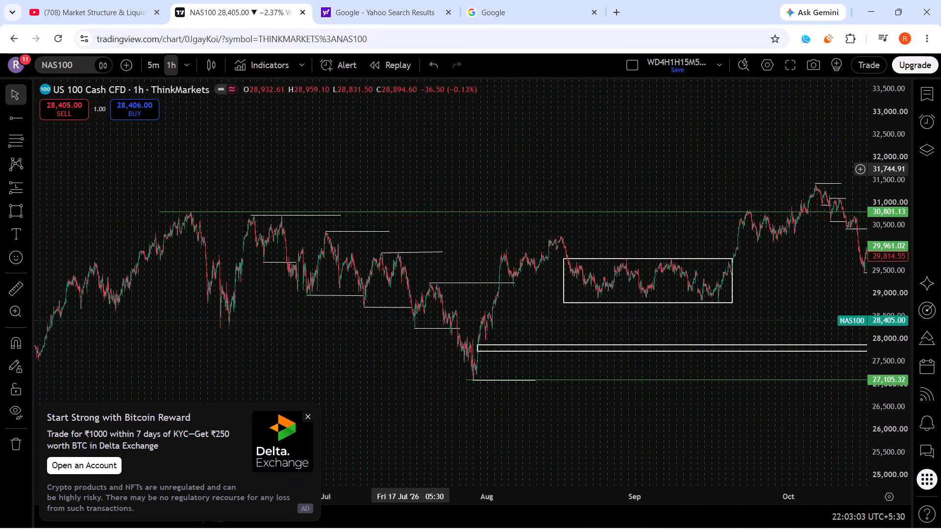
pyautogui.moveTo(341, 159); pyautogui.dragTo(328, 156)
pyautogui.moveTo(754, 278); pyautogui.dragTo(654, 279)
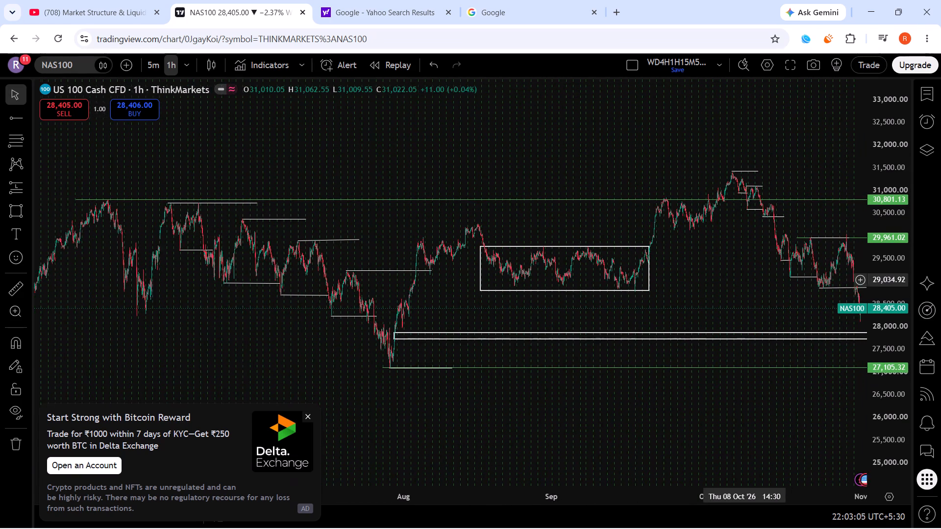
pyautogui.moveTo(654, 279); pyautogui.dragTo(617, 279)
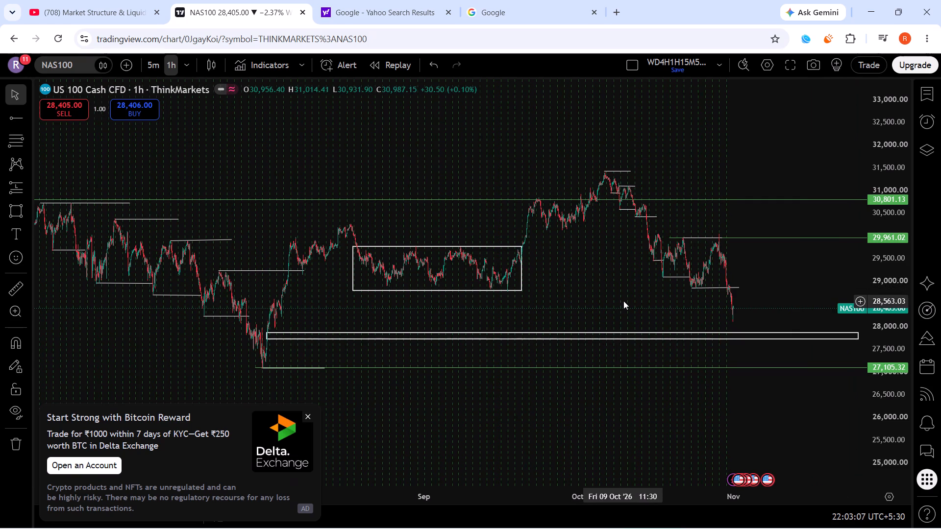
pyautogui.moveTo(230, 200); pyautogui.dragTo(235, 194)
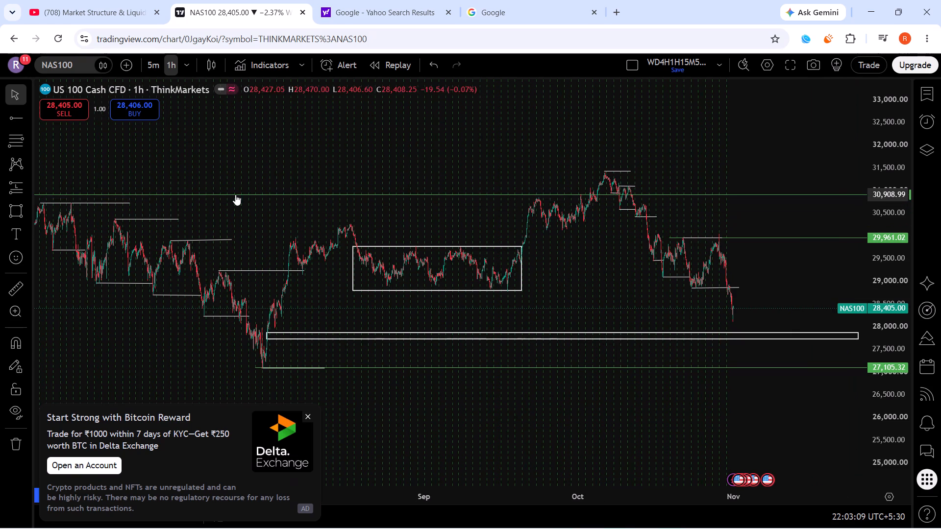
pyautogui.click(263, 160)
# Realign the horizontal ray with the early-June swing high, setting its level to 30,787.65.
pyautogui.moveTo(157, 159); pyautogui.dragTo(556, 161)
pyautogui.moveTo(438, 192); pyautogui.dragTo(429, 207)
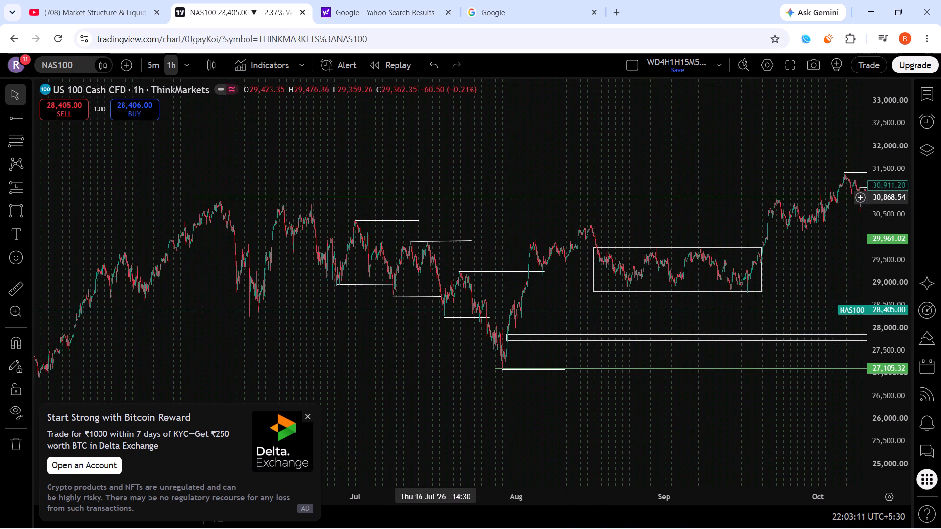
pyautogui.moveTo(429, 207); pyautogui.dragTo(424, 208)
pyautogui.moveTo(419, 206); pyautogui.dragTo(403, 213)
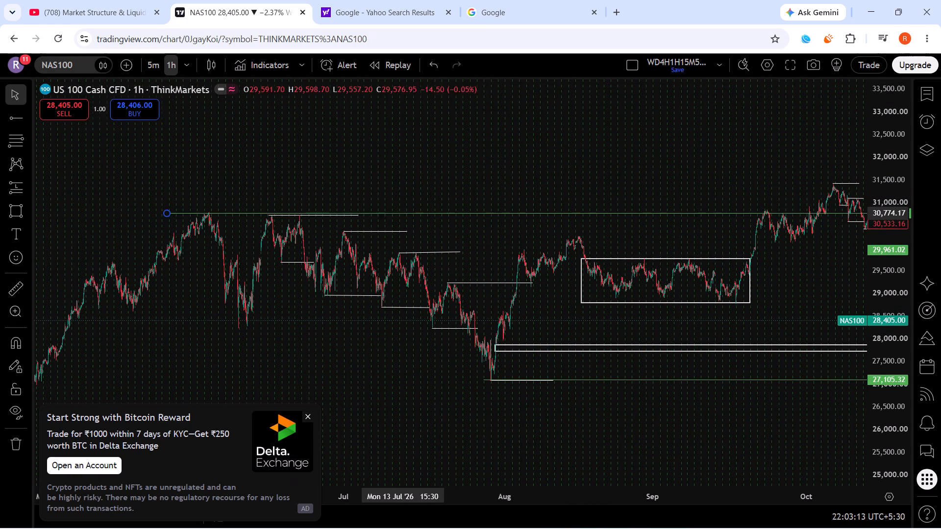
pyautogui.moveTo(403, 213); pyautogui.dragTo(396, 216)
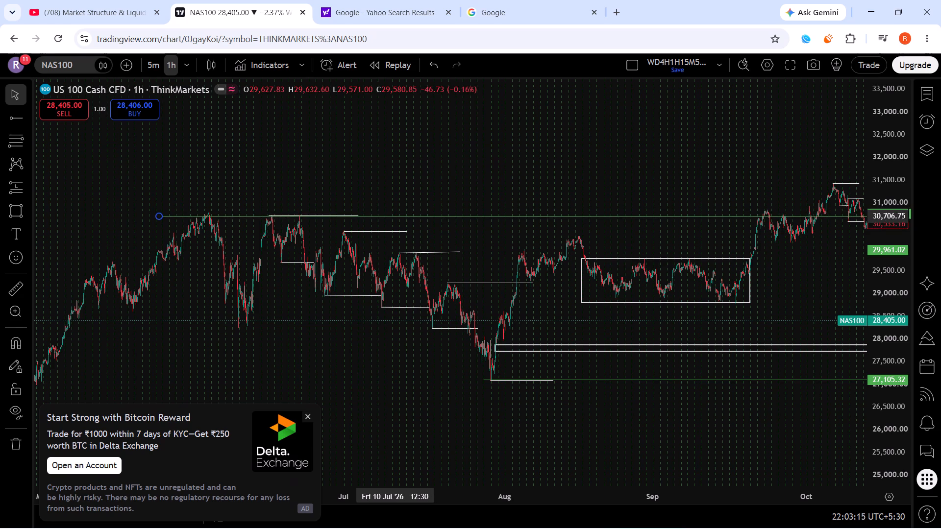
pyautogui.moveTo(396, 216); pyautogui.dragTo(395, 212)
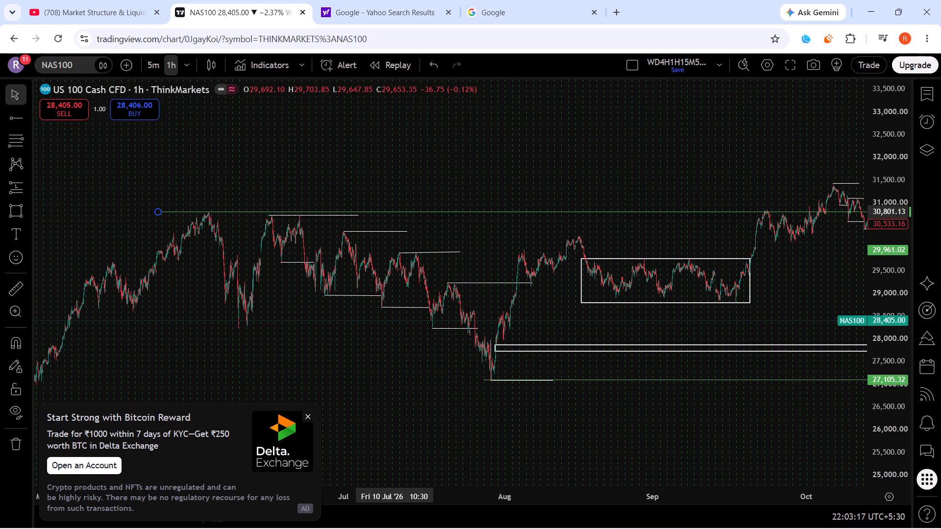
pyautogui.moveTo(395, 212); pyautogui.dragTo(393, 212)
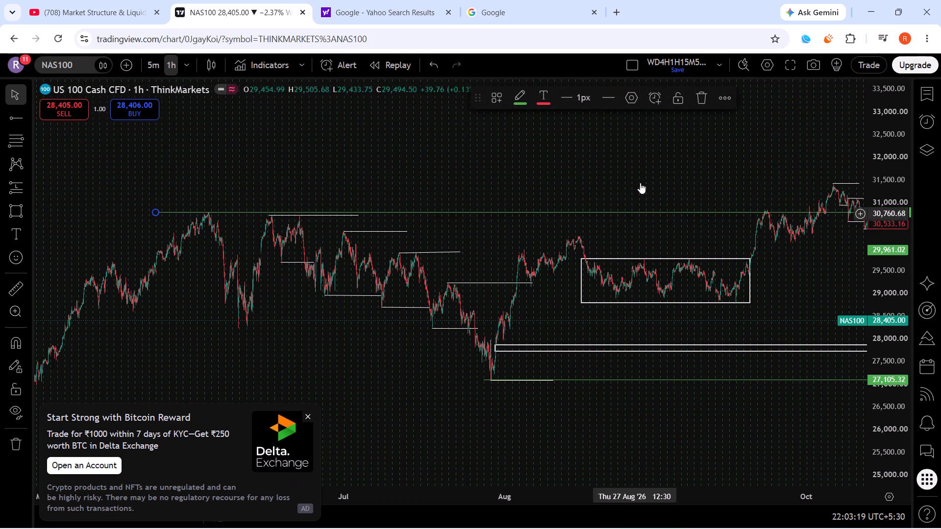
pyautogui.click(643, 176)
# Review the October decline, the boxed August–September range and the July low against the horizontal green levels.
pyautogui.moveTo(669, 172); pyautogui.dragTo(421, 172)
pyautogui.scroll(4, 651, 237)
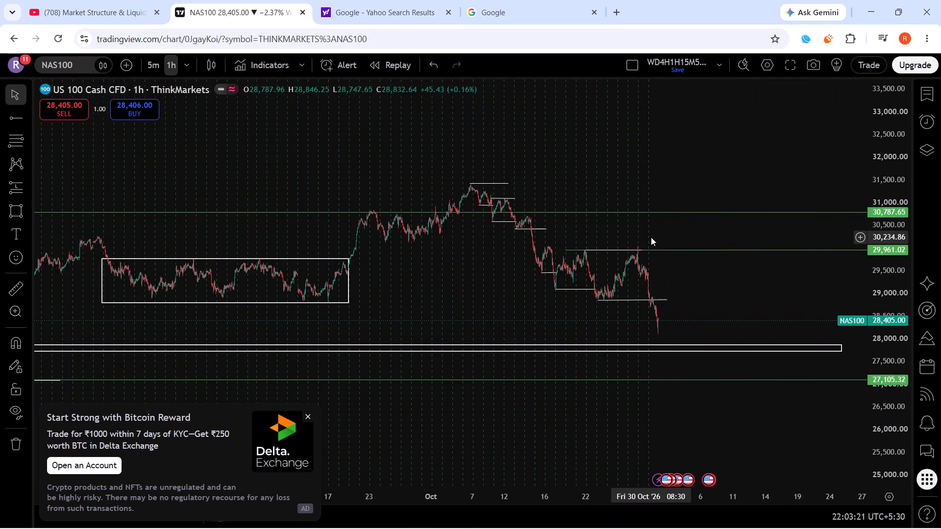
pyautogui.scroll(3, 651, 237)
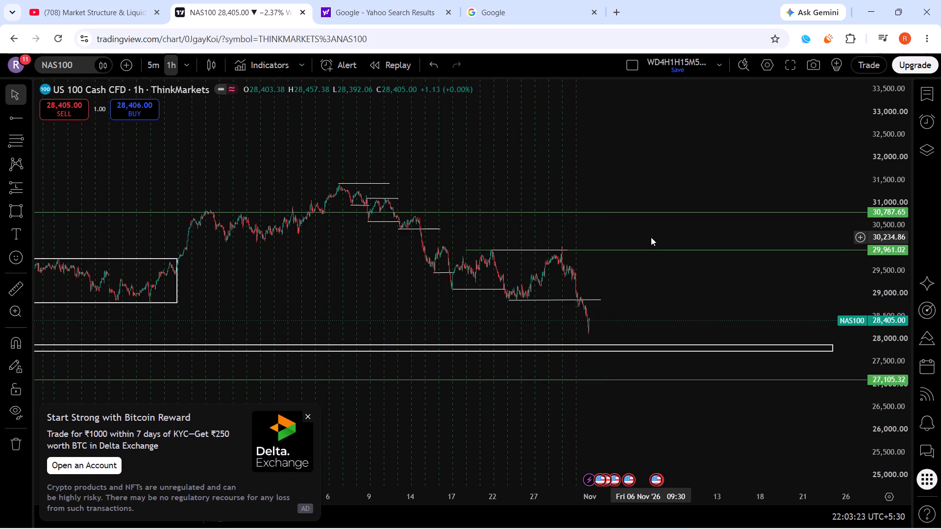
pyautogui.scroll(-4, 544, 158)
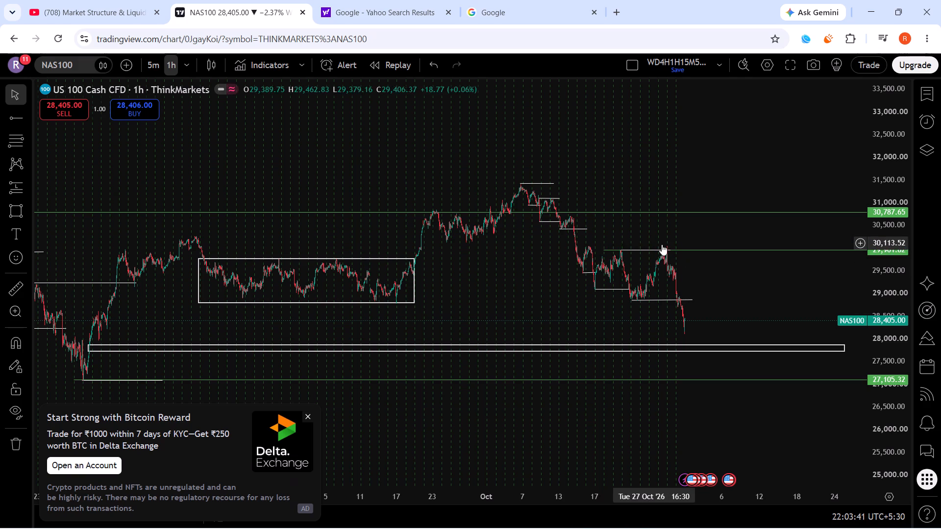
pyautogui.scroll(-4, 727, 289)
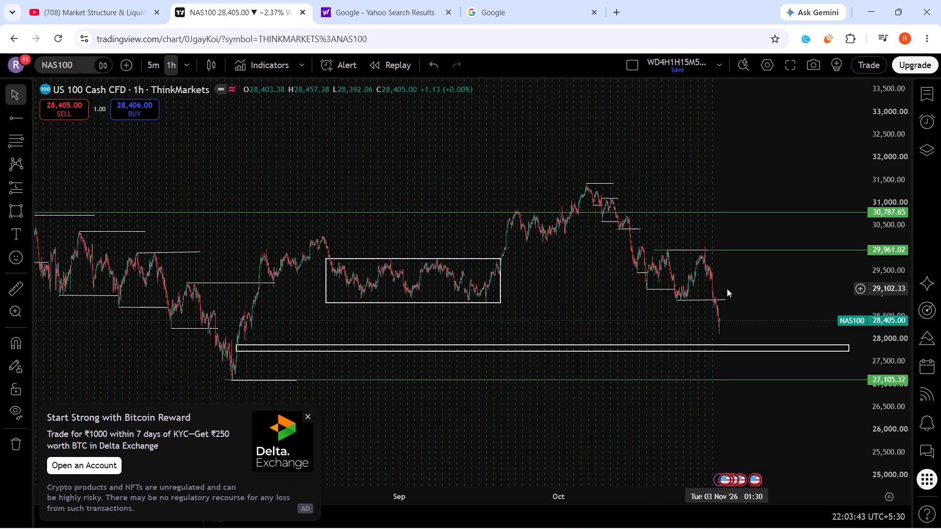
pyautogui.scroll(-2, 727, 289)
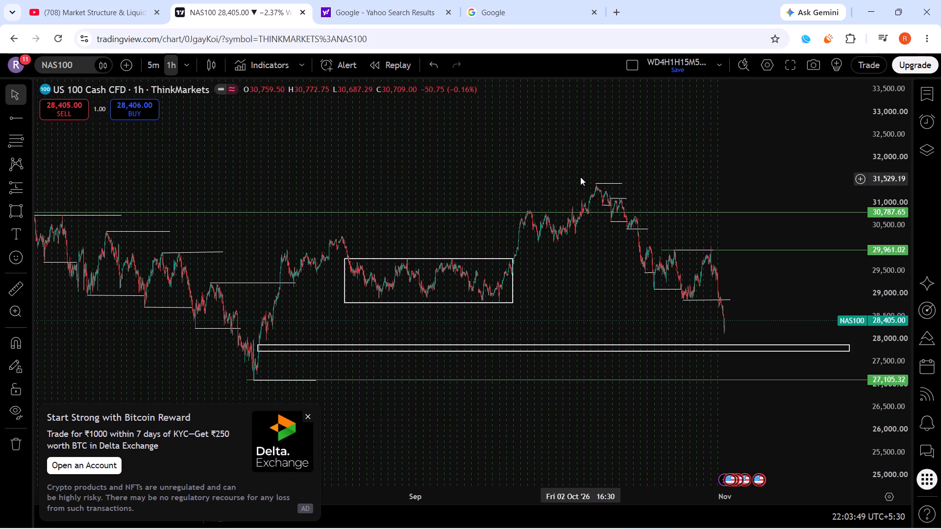
pyautogui.scroll(-5, 588, 263)
pyautogui.scroll(7, 594, 281)
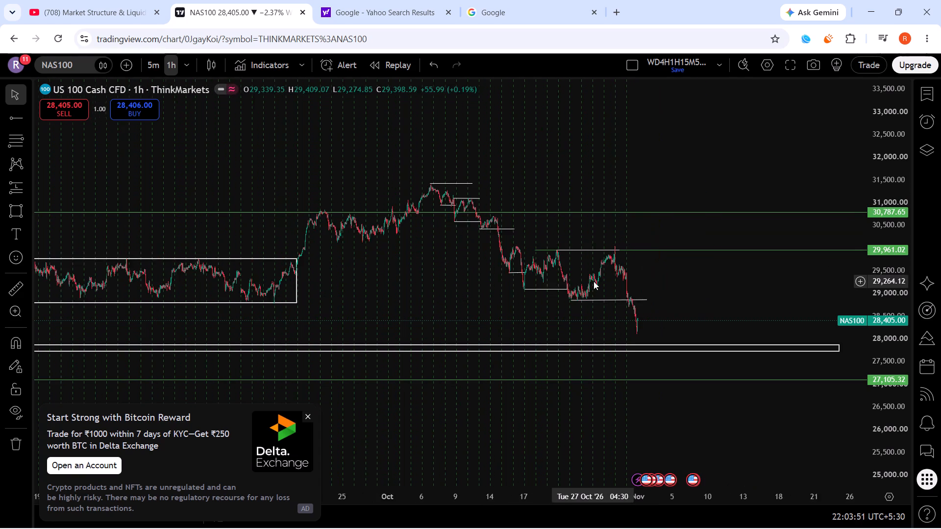
pyautogui.scroll(3, 594, 281)
pyautogui.moveTo(394, 279); pyautogui.dragTo(922, 237)
pyautogui.scroll(3, 281, 327)
pyautogui.scroll(-10, 282, 320)
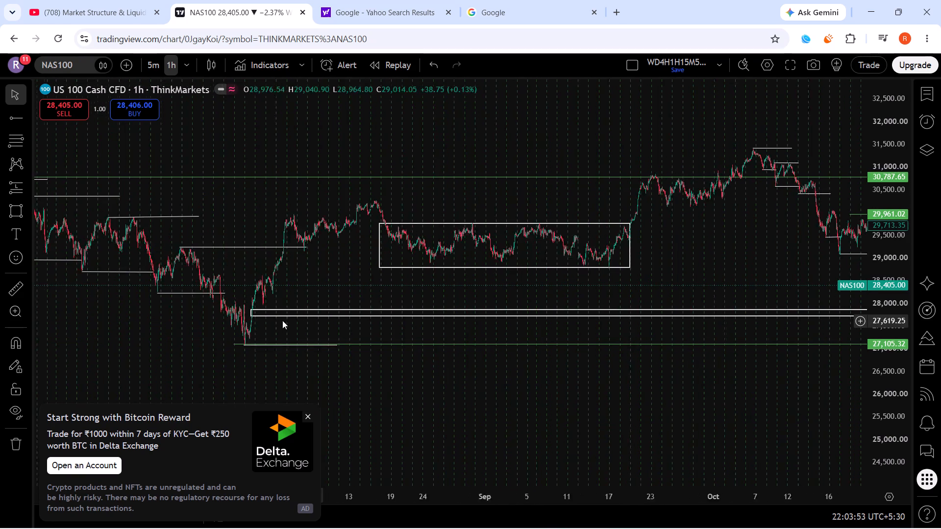
pyautogui.scroll(-13, 282, 320)
# Trace price back from the October decline through the boxed August–September range to the late-July low and rally zone.
pyautogui.scroll(8, 876, 318)
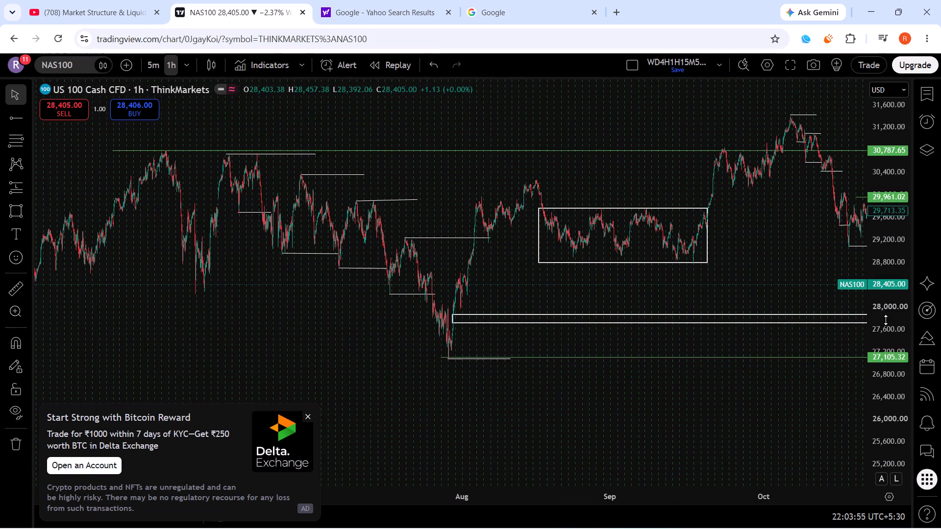
pyautogui.scroll(11, 886, 320)
pyautogui.scroll(12, 828, 307)
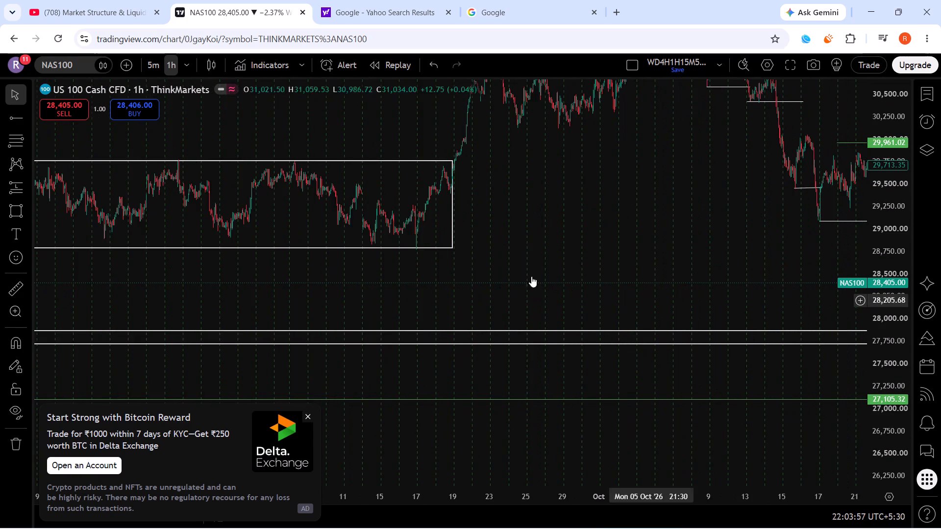
pyautogui.scroll(-6, 530, 276)
pyautogui.scroll(1, 530, 276)
pyautogui.scroll(-5, 530, 276)
pyautogui.scroll(12, 528, 280)
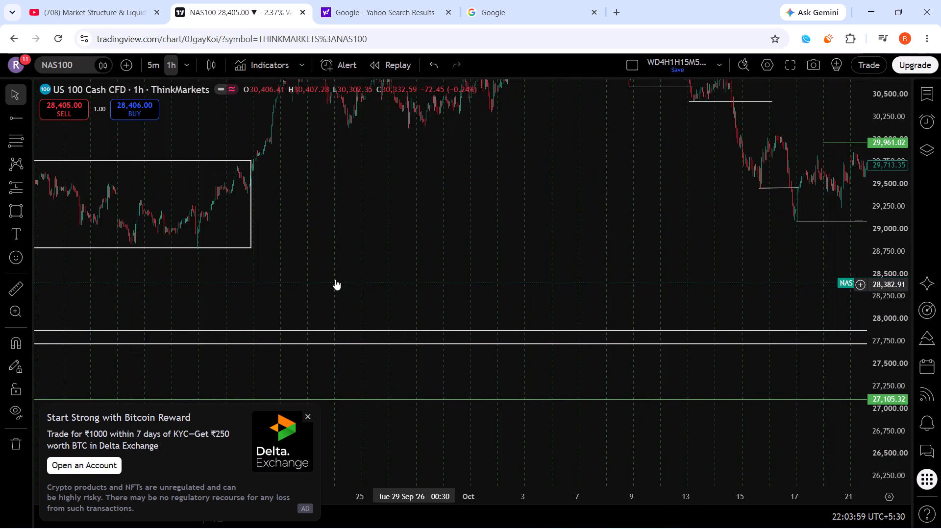
pyautogui.moveTo(335, 279); pyautogui.dragTo(863, 275)
pyautogui.scroll(7, 375, 313)
pyautogui.moveTo(199, 278); pyautogui.dragTo(940, 277)
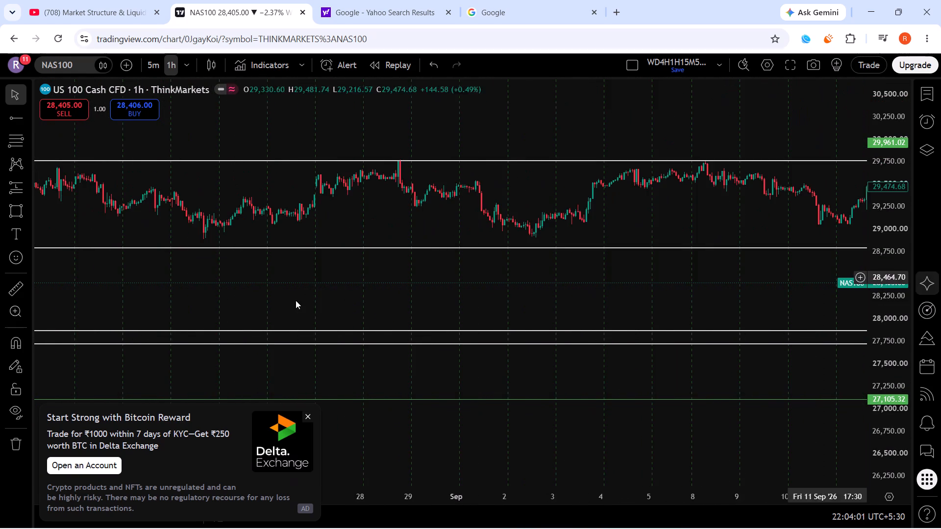
pyautogui.scroll(5, 291, 300)
pyautogui.moveTo(198, 308); pyautogui.dragTo(940, 308)
pyautogui.scroll(-12, 796, 318)
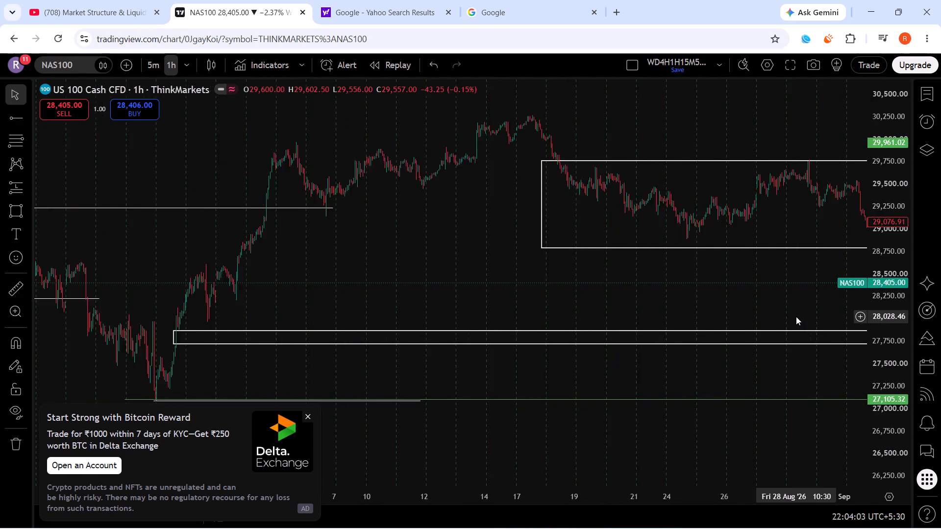
pyautogui.scroll(-4, 796, 316)
pyautogui.scroll(3, 521, 297)
pyautogui.moveTo(251, 303); pyautogui.dragTo(640, 283)
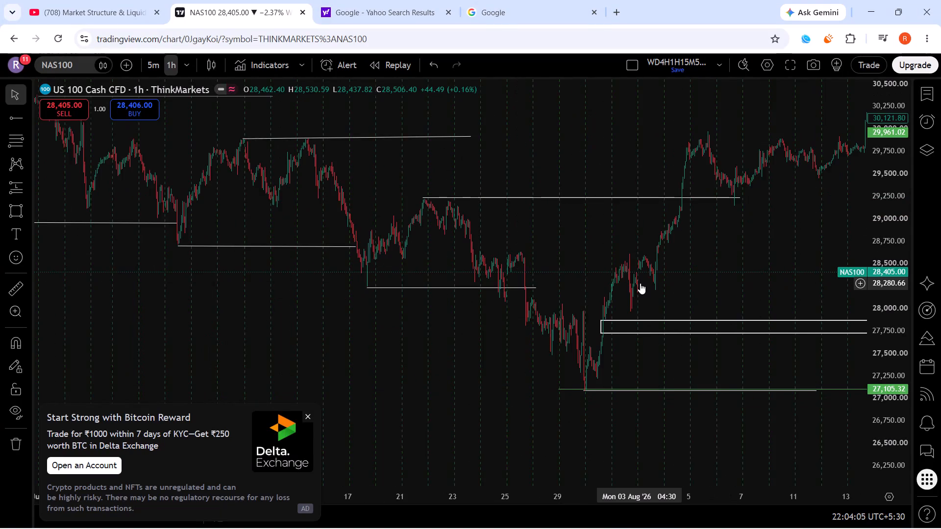
pyautogui.scroll(11, 640, 283)
pyautogui.moveTo(365, 311); pyautogui.dragTo(864, 279)
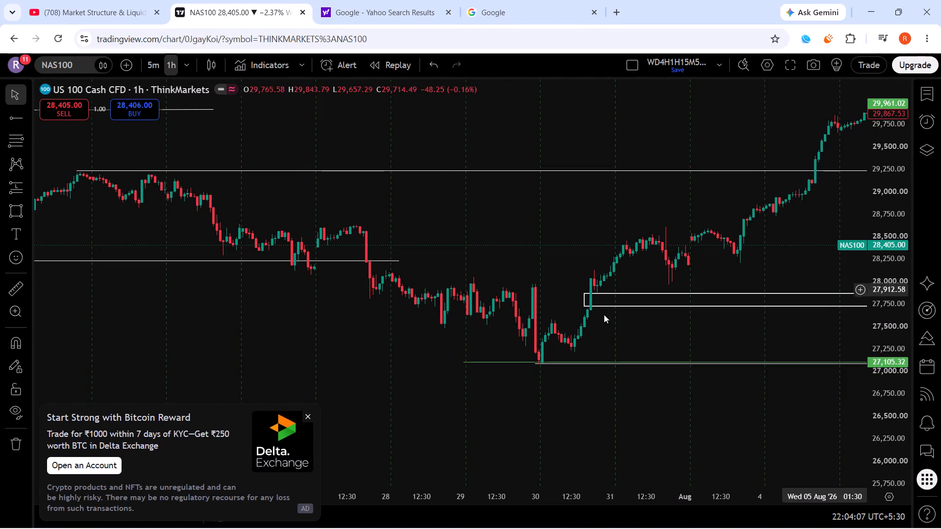
# Examine the hourly candles around the 30 July low against the green ray, the white swing line and the boxed rally zone.
pyautogui.scroll(9, 603, 311)
pyautogui.scroll(1, 935, 322)
pyautogui.scroll(12, 895, 330)
pyautogui.moveTo(478, 326); pyautogui.dragTo(863, 326)
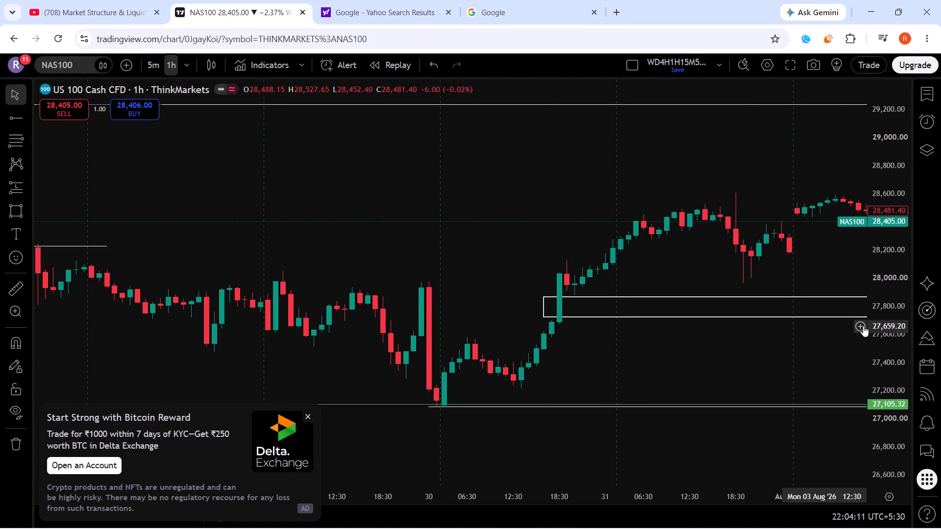
pyautogui.click(430, 282)
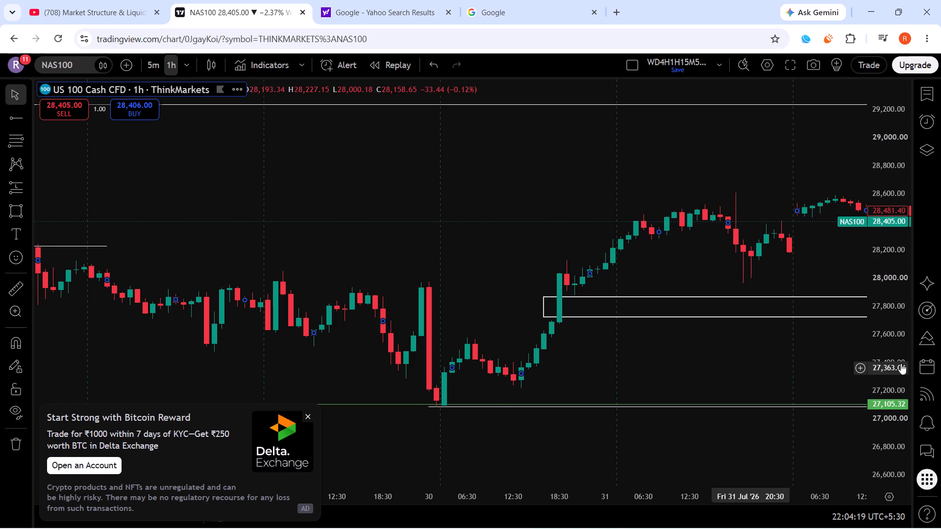
pyautogui.scroll(10, 882, 371)
pyautogui.moveTo(610, 419); pyautogui.dragTo(761, 284)
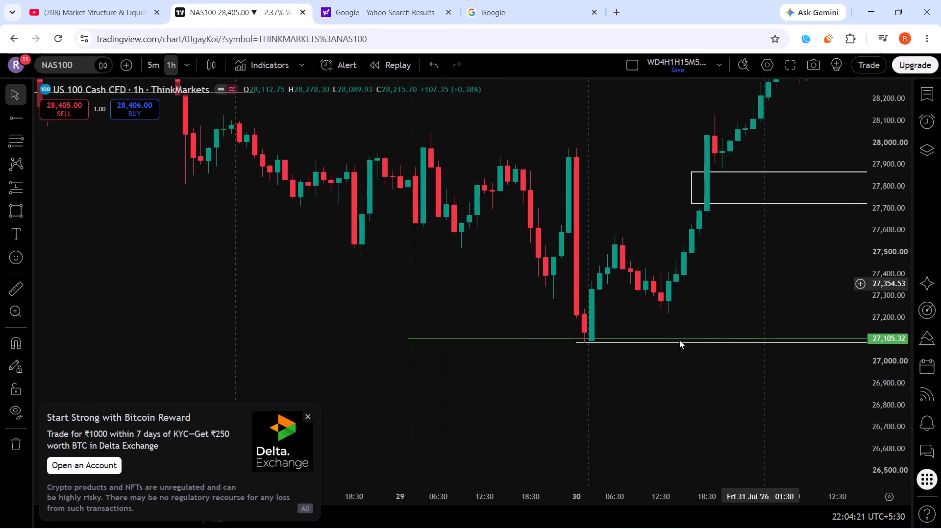
pyautogui.scroll(6, 679, 340)
pyautogui.scroll(-11, 441, 315)
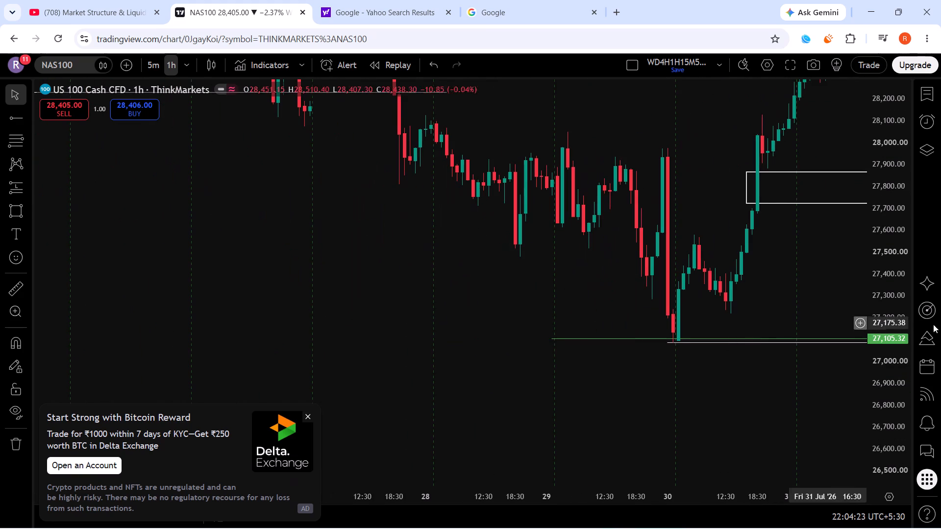
pyautogui.scroll(10, 890, 324)
pyautogui.scroll(11, 797, 330)
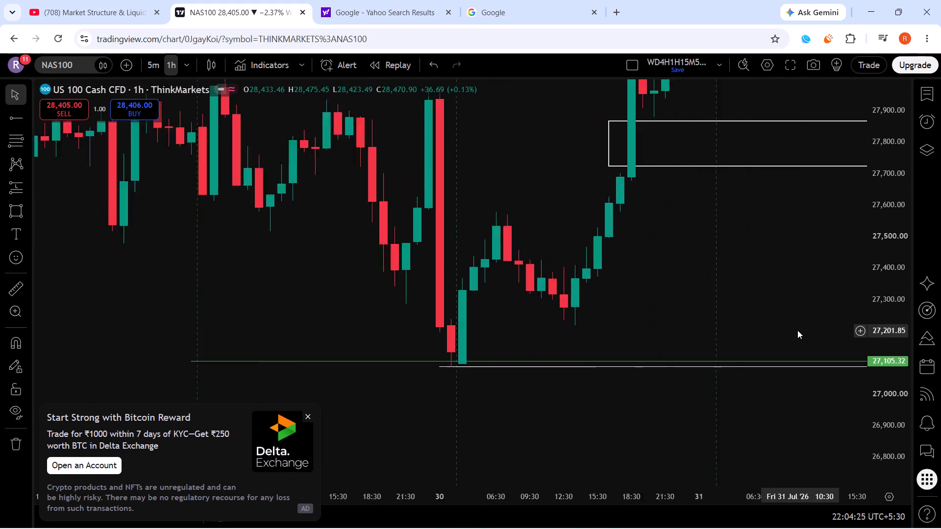
pyautogui.moveTo(475, 337); pyautogui.dragTo(612, 317)
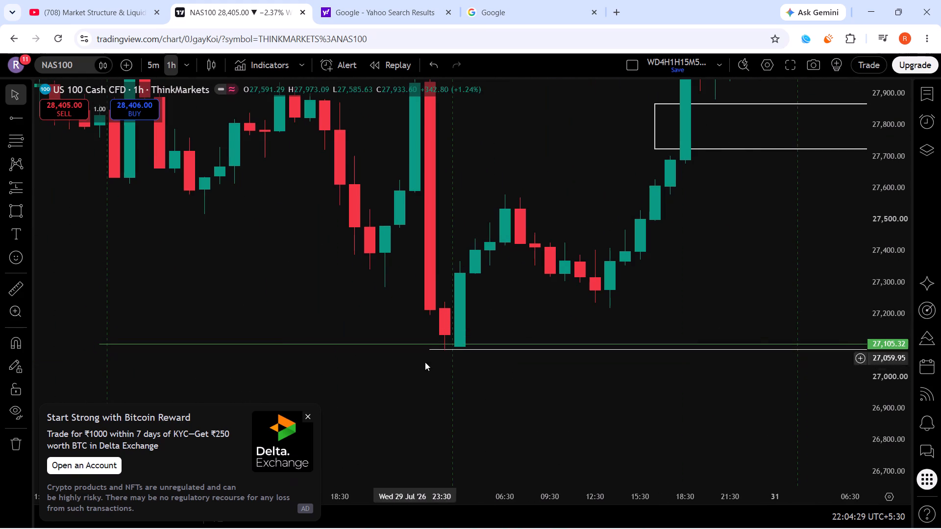
pyautogui.scroll(-15, 872, 304)
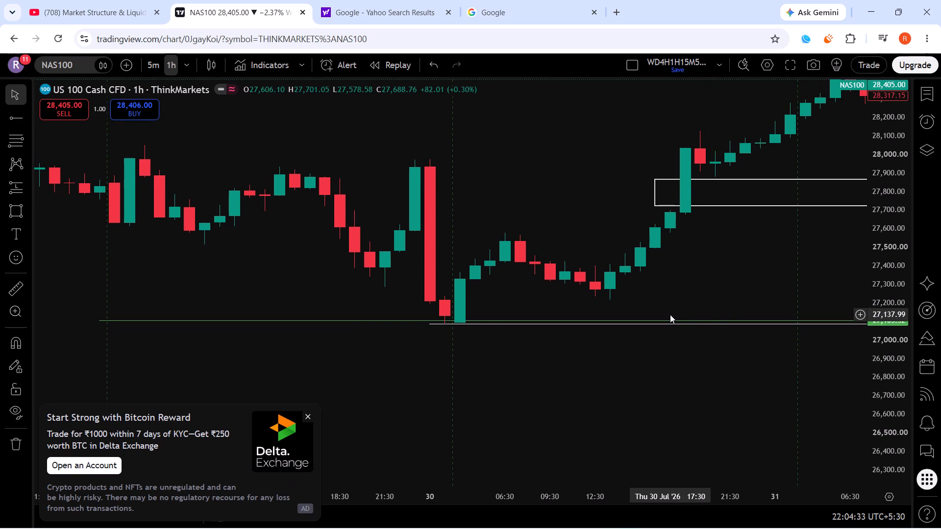
pyautogui.scroll(-5, 670, 314)
pyautogui.scroll(1, 670, 314)
pyautogui.scroll(-3, 670, 314)
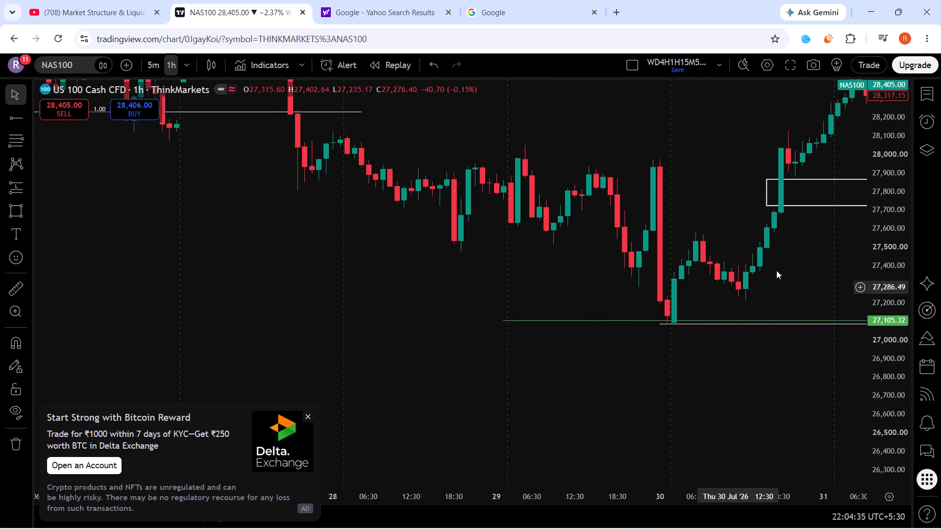
pyautogui.scroll(-1, 791, 263)
pyautogui.scroll(-16, 887, 263)
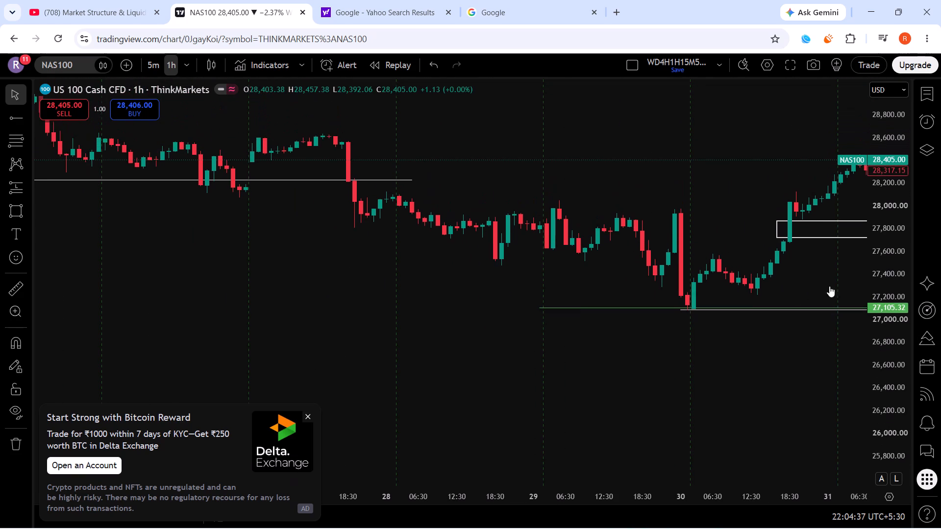
# Delete the green horizontal ray at the late-July low, level 27,105.32.
pyautogui.click(645, 309)
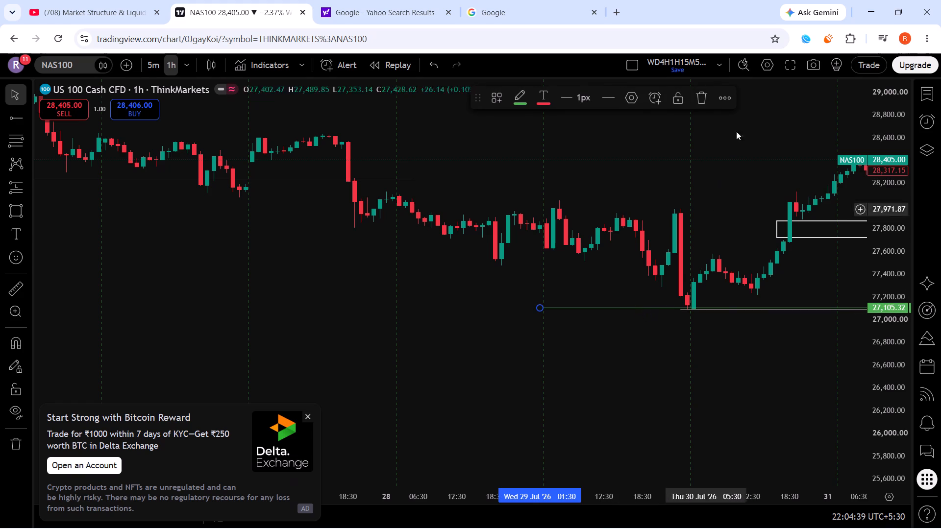
pyautogui.click(702, 88)
# Review price from the late-July low through the August–September range to the latest decline above the boxed rally zone.
pyautogui.scroll(-5, 840, 277)
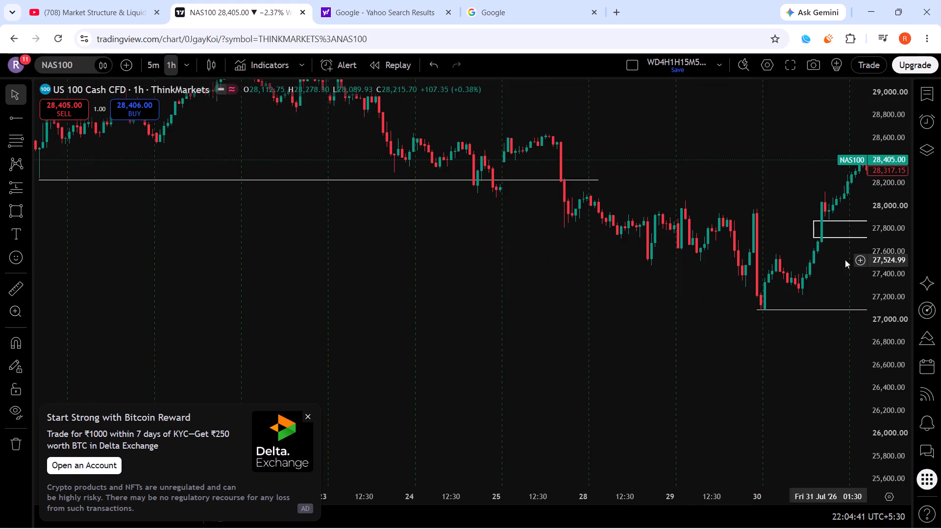
pyautogui.moveTo(845, 260); pyautogui.dragTo(396, 283)
pyautogui.scroll(-19, 870, 257)
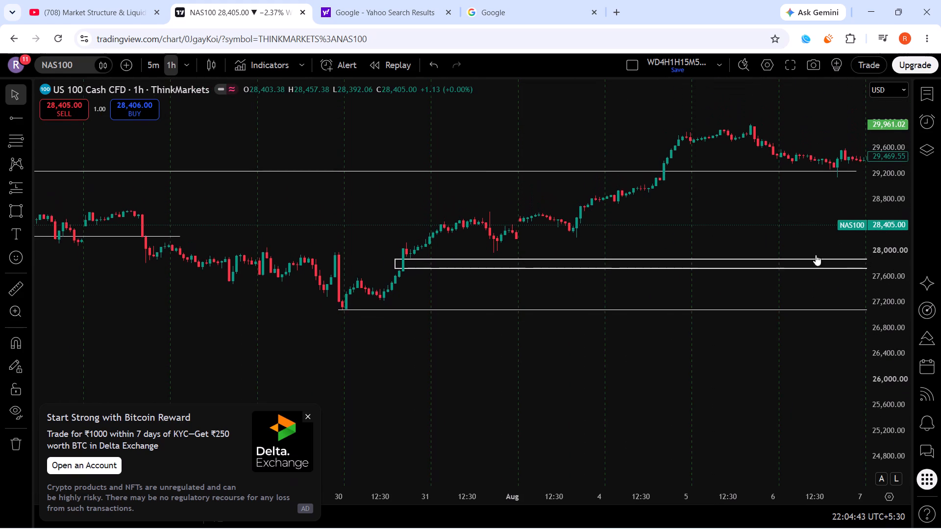
pyautogui.scroll(-7, 756, 237)
pyautogui.scroll(1, 756, 237)
pyautogui.scroll(-10, 756, 236)
pyautogui.moveTo(784, 222); pyautogui.dragTo(308, 228)
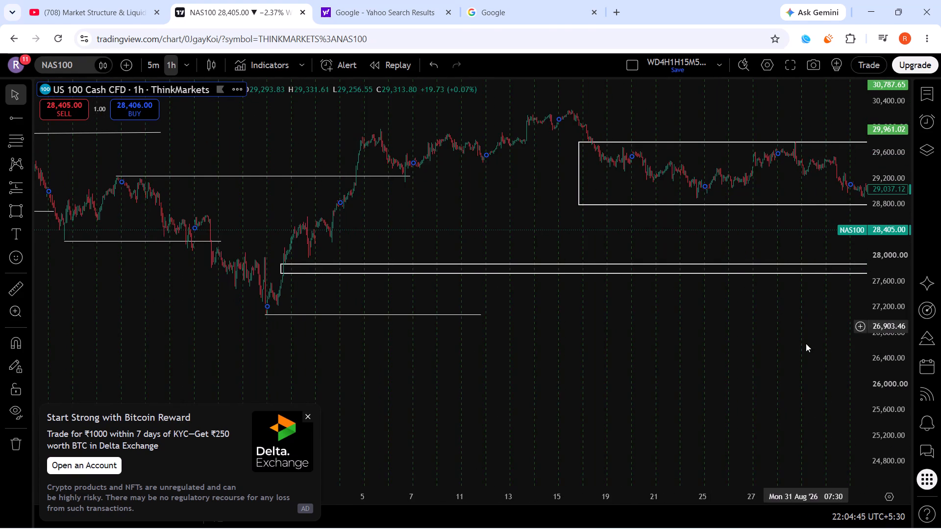
pyautogui.moveTo(806, 343); pyautogui.dragTo(526, 340)
pyautogui.scroll(-6, 901, 321)
pyautogui.scroll(-3, 629, 347)
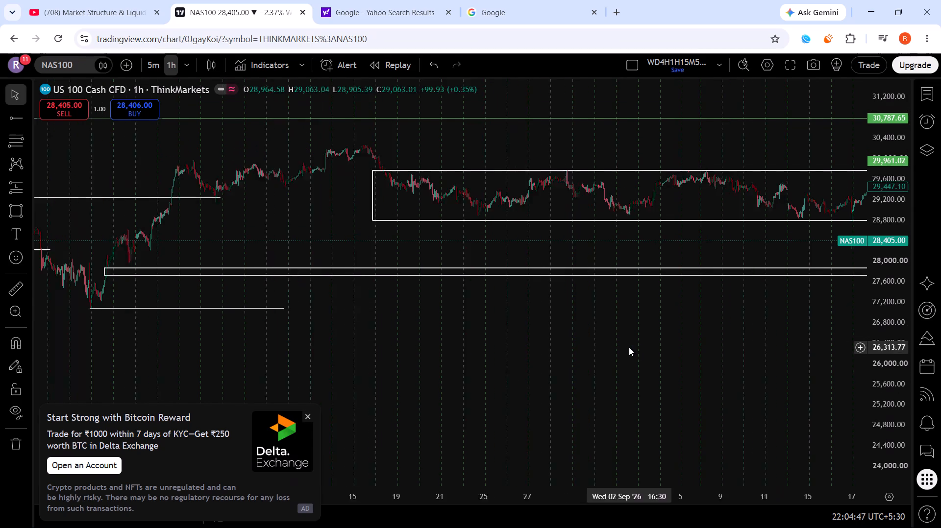
pyautogui.scroll(-9, 629, 347)
pyautogui.moveTo(805, 331); pyautogui.dragTo(535, 332)
pyautogui.moveTo(793, 325); pyautogui.dragTo(518, 365)
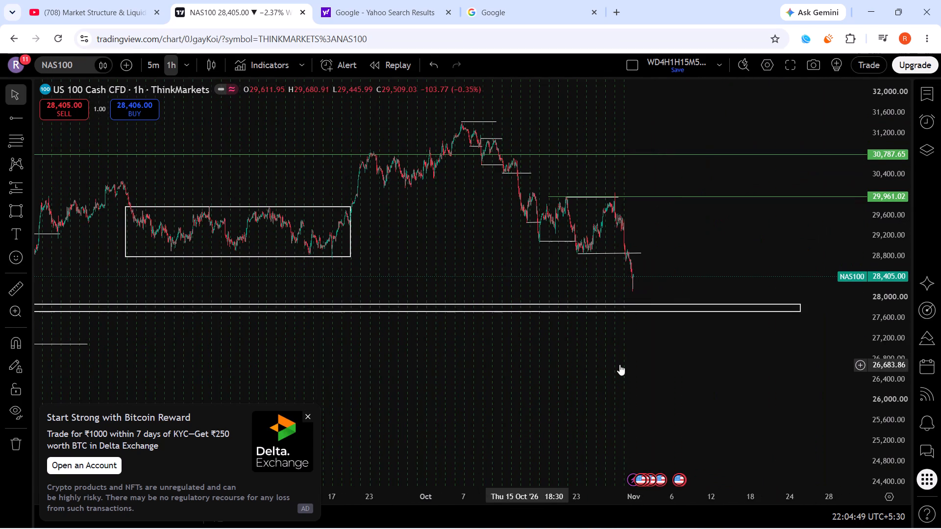
pyautogui.scroll(-6, 622, 364)
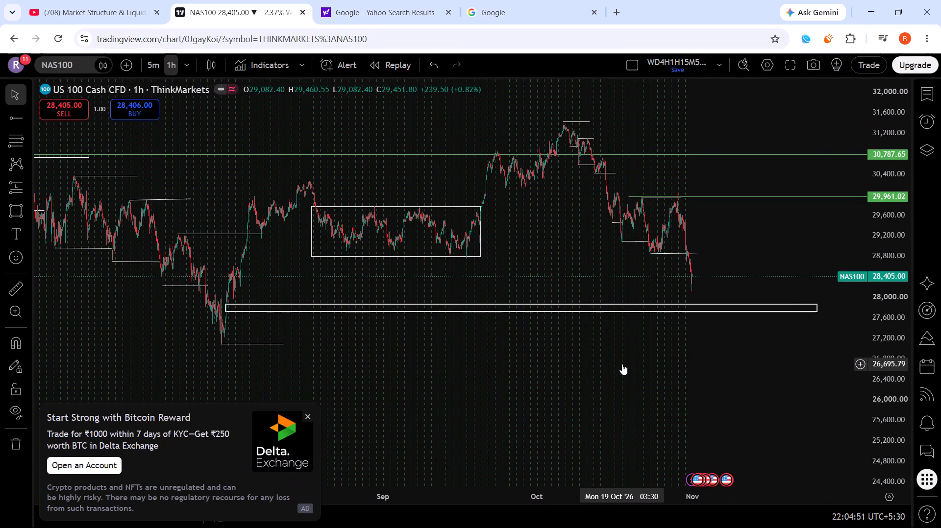
pyautogui.scroll(8, 622, 364)
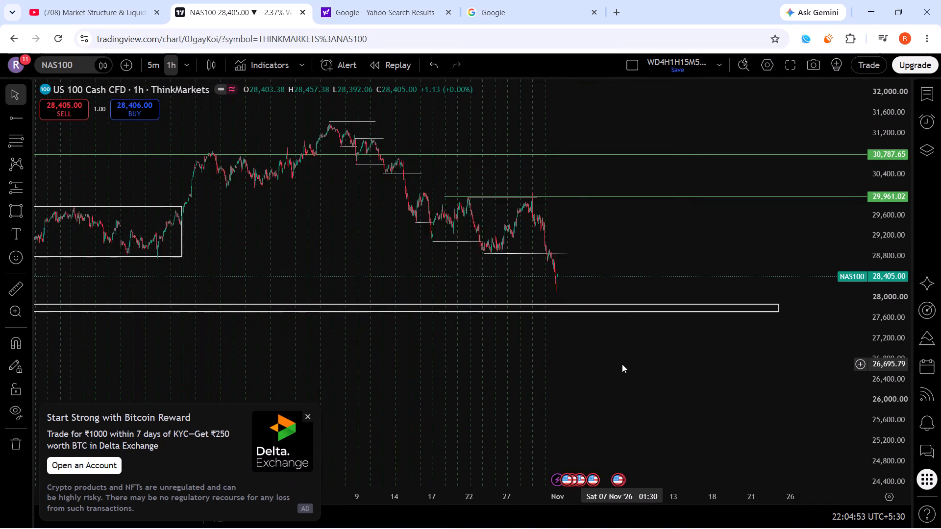
# Draw a horizontal ray at the 31 July pullback low just above the boxed rally zone, setting its level to 27,960.16.
pyautogui.scroll(4, 622, 364)
pyautogui.moveTo(210, 285); pyautogui.dragTo(891, 285)
pyautogui.scroll(6, 485, 317)
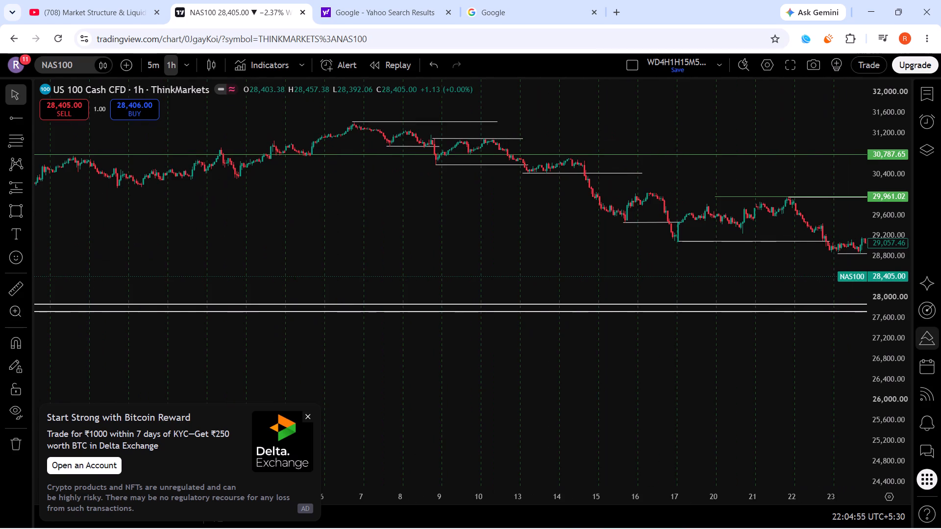
pyautogui.scroll(6, 940, 328)
pyautogui.scroll(17, 911, 336)
pyautogui.scroll(4, 904, 331)
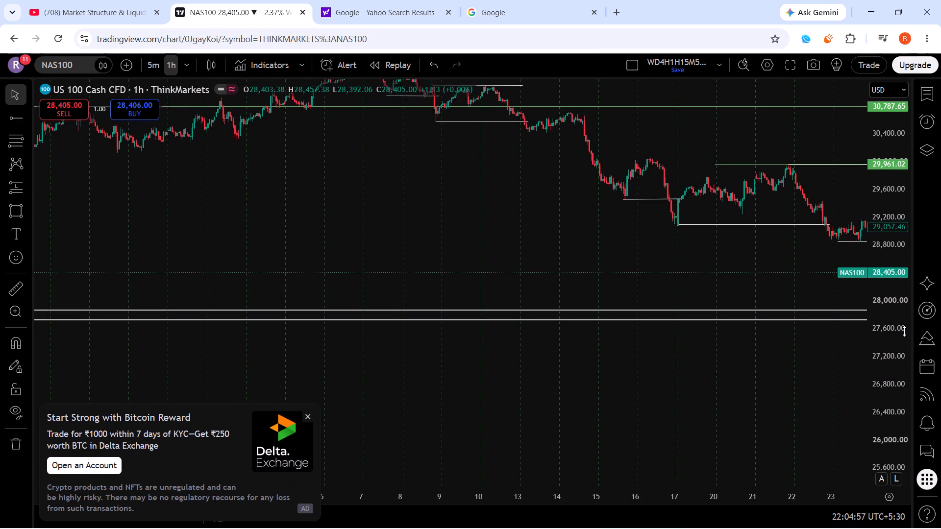
pyautogui.scroll(9, 904, 331)
pyautogui.moveTo(239, 233); pyautogui.dragTo(766, 233)
pyautogui.moveTo(287, 269); pyautogui.dragTo(810, 267)
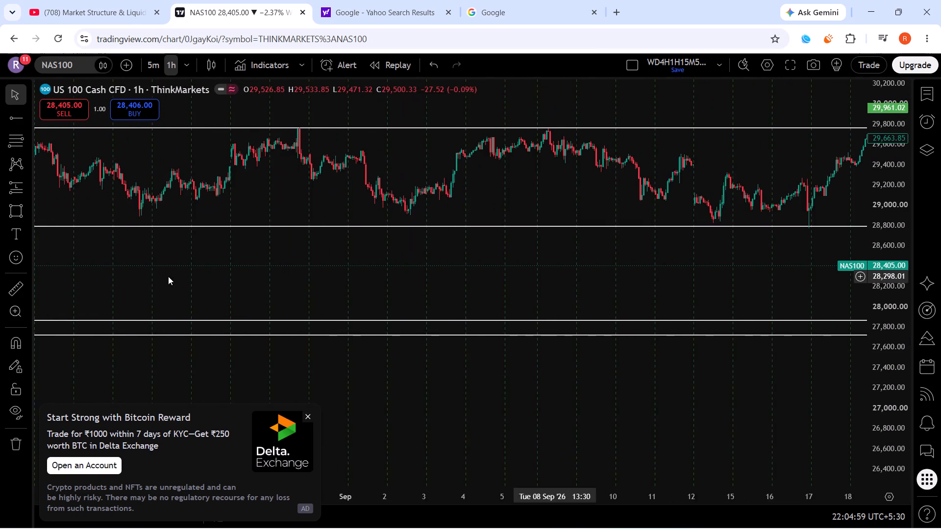
pyautogui.moveTo(168, 276); pyautogui.dragTo(761, 278)
pyautogui.moveTo(337, 278); pyautogui.dragTo(563, 278)
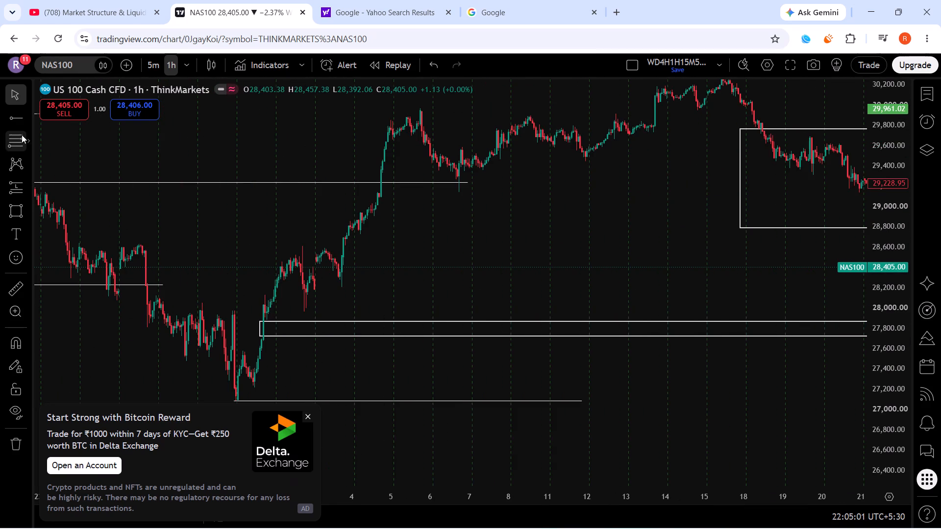
pyautogui.click(16, 120)
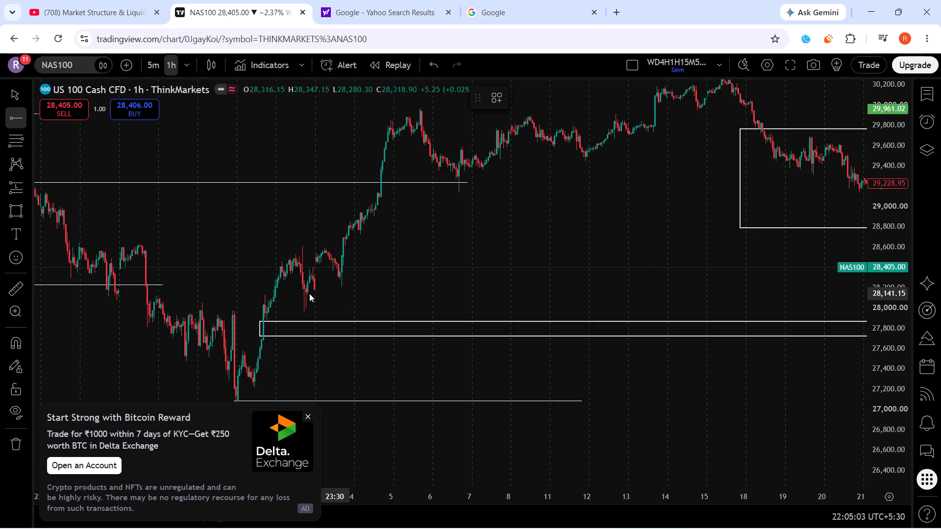
pyautogui.click(309, 293)
pyautogui.click(327, 297)
pyautogui.moveTo(331, 292); pyautogui.dragTo(322, 303)
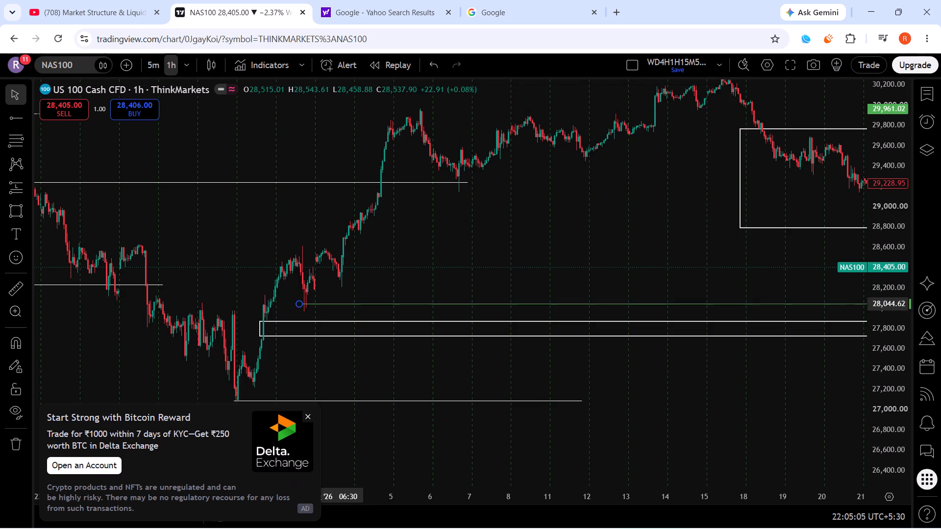
pyautogui.moveTo(322, 303); pyautogui.dragTo(312, 312)
pyautogui.click(463, 268)
# Compare the 27,960.16 ray with the latest October decline, the boxed August–September range and the rally zone.
pyautogui.moveTo(839, 265); pyautogui.dragTo(168, 235)
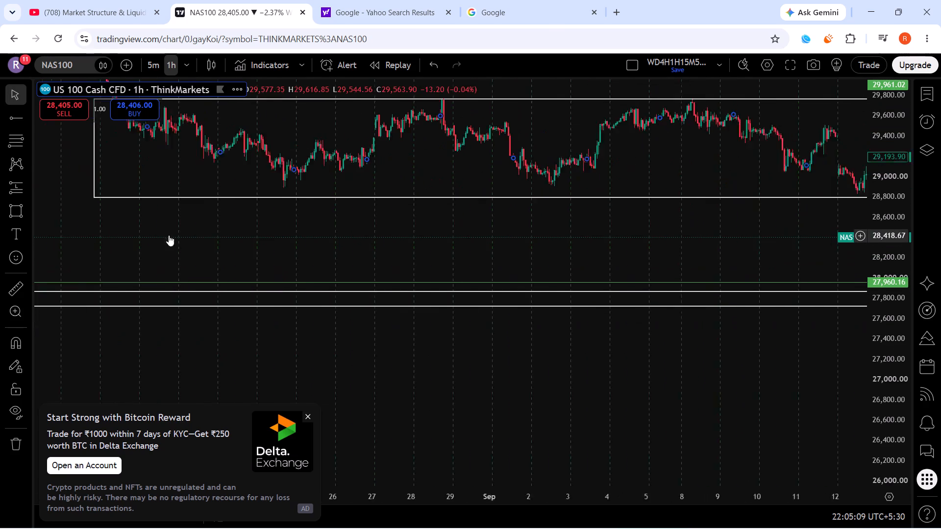
pyautogui.moveTo(514, 243); pyautogui.dragTo(61, 227)
pyautogui.moveTo(747, 244); pyautogui.dragTo(233, 244)
pyautogui.moveTo(798, 236); pyautogui.dragTo(77, 298)
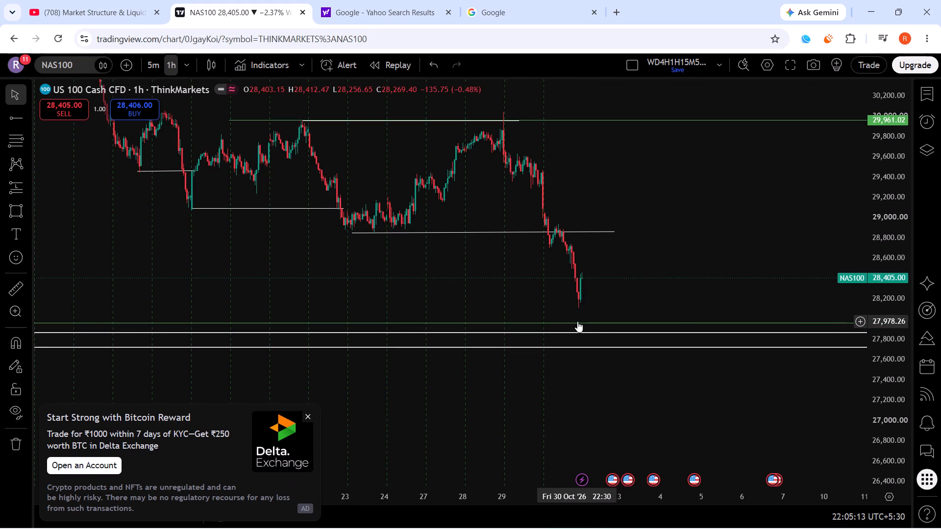
pyautogui.scroll(-20, 602, 254)
pyautogui.scroll(-7, 602, 254)
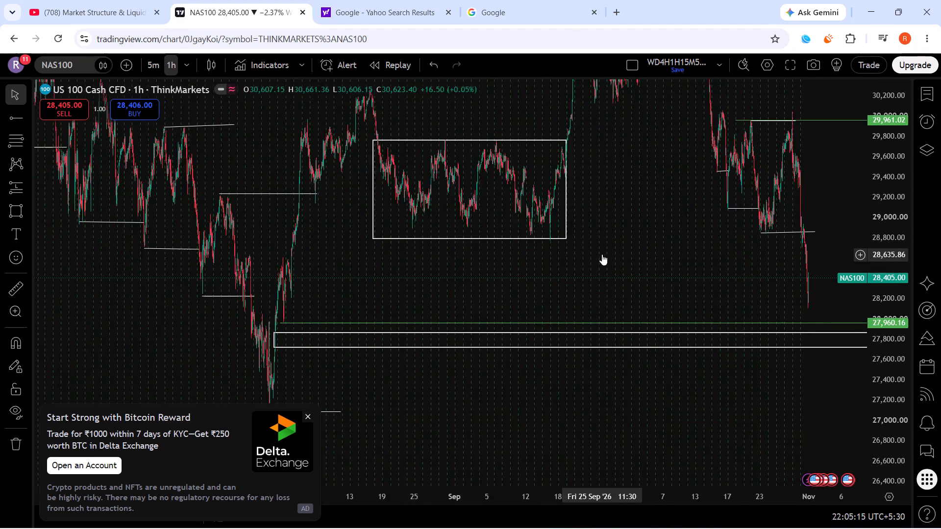
pyautogui.scroll(1, 602, 254)
pyautogui.scroll(-13, 885, 266)
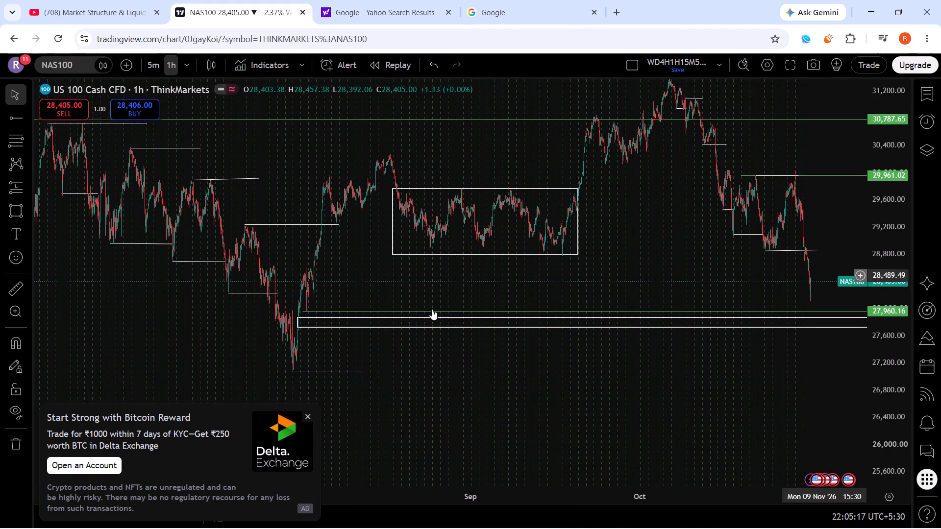
pyautogui.scroll(-7, 237, 272)
pyautogui.scroll(13, 355, 294)
pyautogui.moveTo(69, 271); pyautogui.dragTo(692, 271)
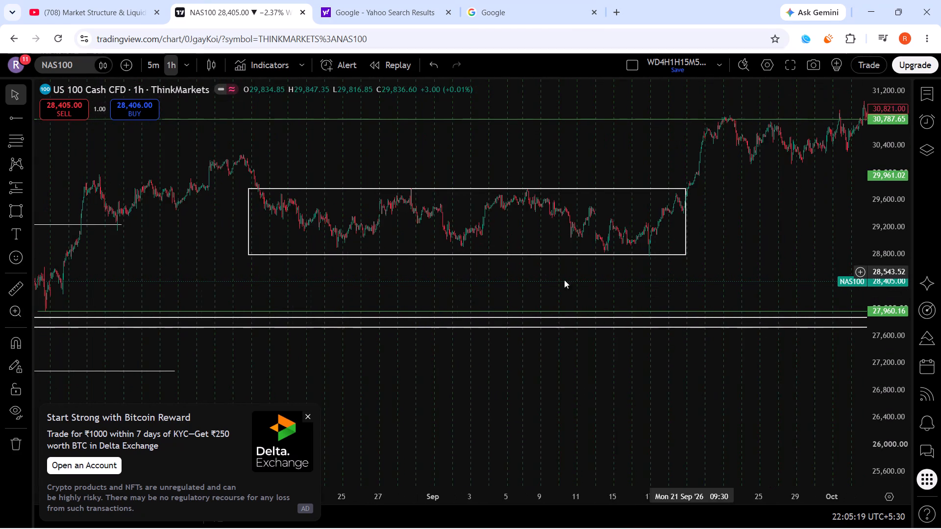
# Move the 31 July horizontal ray to the 3 August swing low above the boxed rally zone, at 28,205.46.
pyautogui.moveTo(128, 271); pyautogui.dragTo(702, 274)
pyautogui.moveTo(575, 310); pyautogui.dragTo(588, 298)
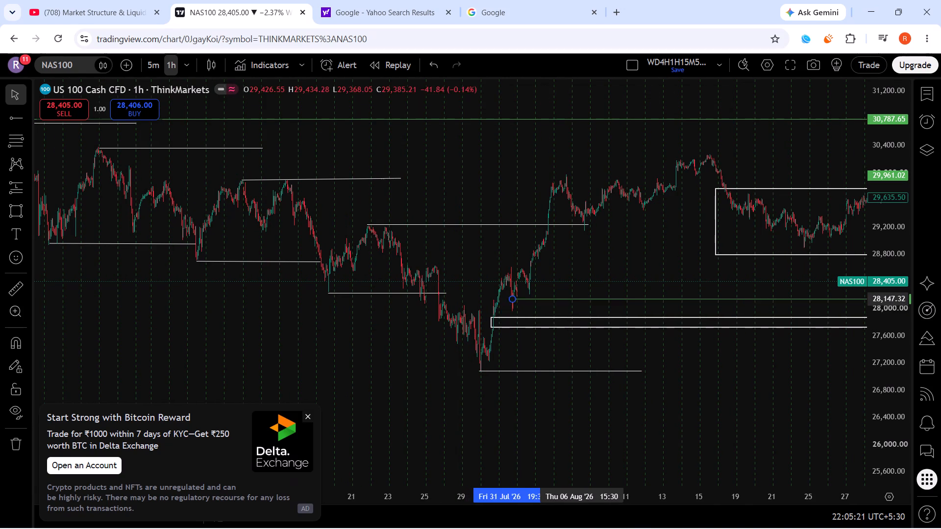
pyautogui.moveTo(588, 298); pyautogui.dragTo(583, 295)
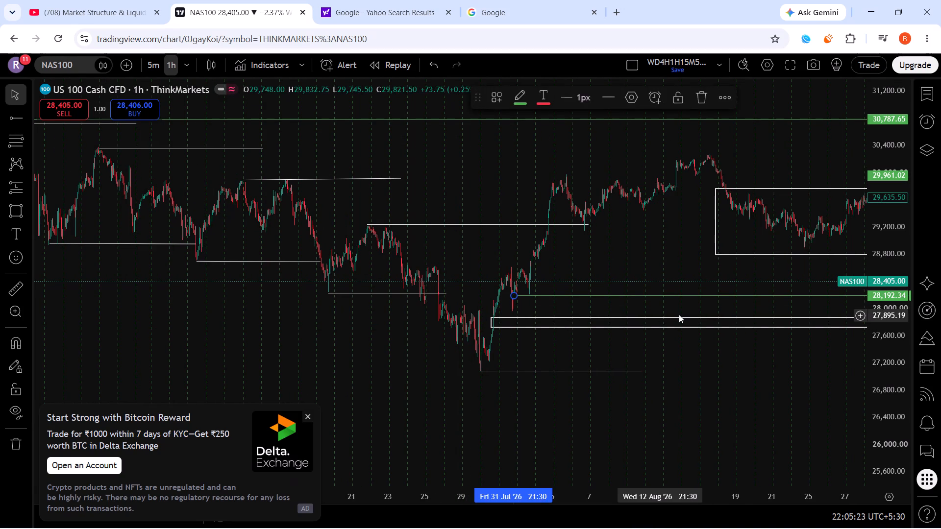
pyautogui.click(679, 314)
pyautogui.scroll(5, 677, 351)
pyautogui.scroll(7, 518, 346)
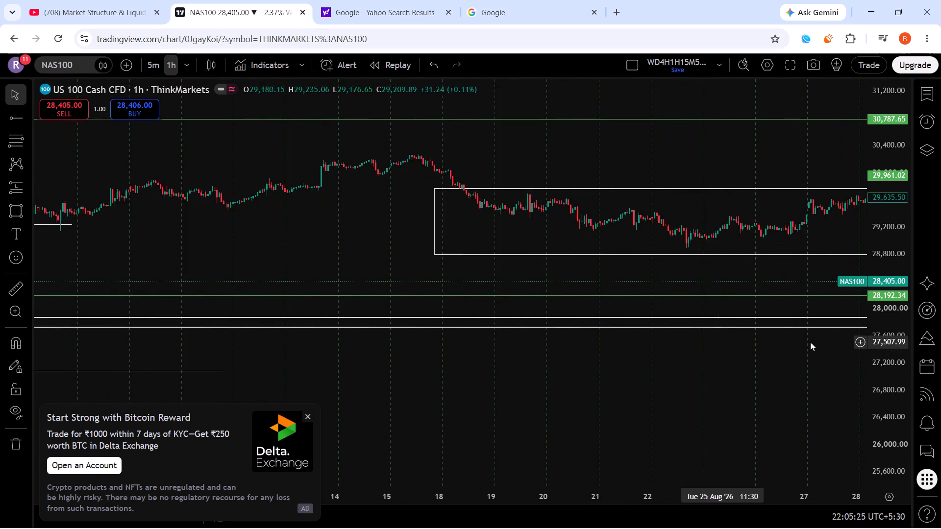
pyautogui.scroll(6, 317, 328)
pyautogui.scroll(12, 845, 363)
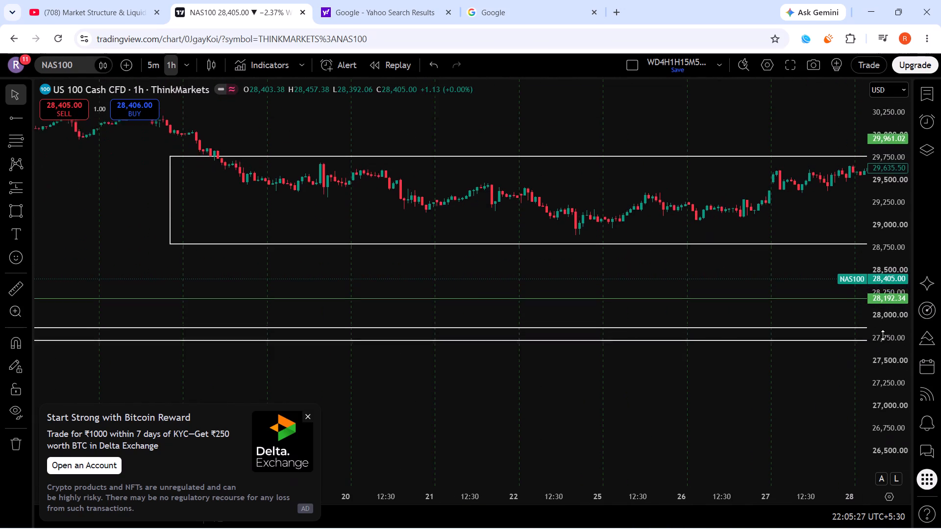
pyautogui.scroll(18, 883, 335)
pyautogui.scroll(-20, 421, 326)
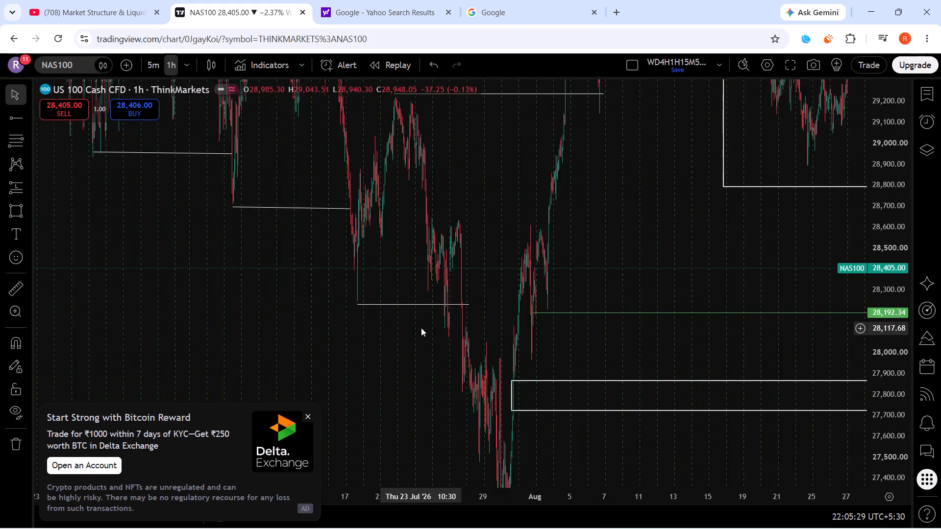
pyautogui.scroll(12, 549, 351)
pyautogui.moveTo(246, 329); pyautogui.dragTo(786, 329)
pyautogui.scroll(11, 579, 339)
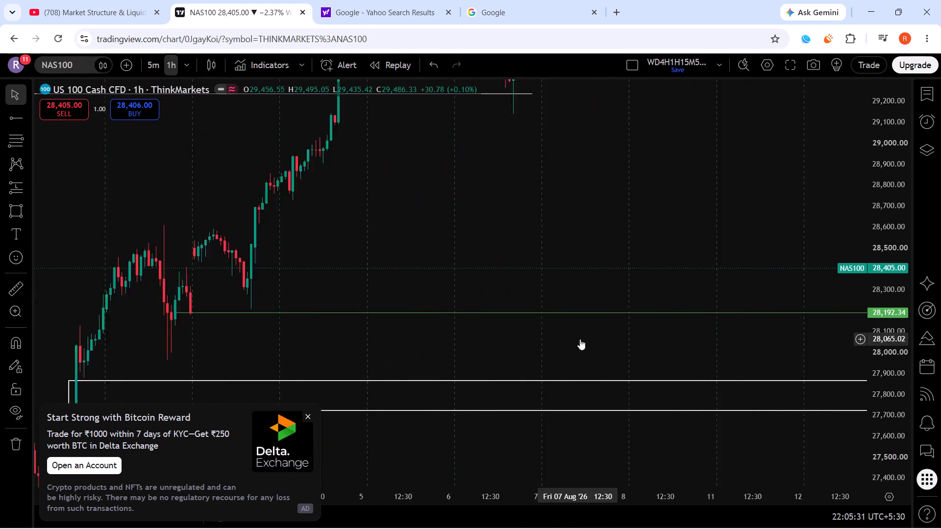
pyautogui.moveTo(294, 341); pyautogui.dragTo(916, 339)
pyautogui.scroll(5, 665, 339)
pyautogui.moveTo(445, 334); pyautogui.dragTo(763, 334)
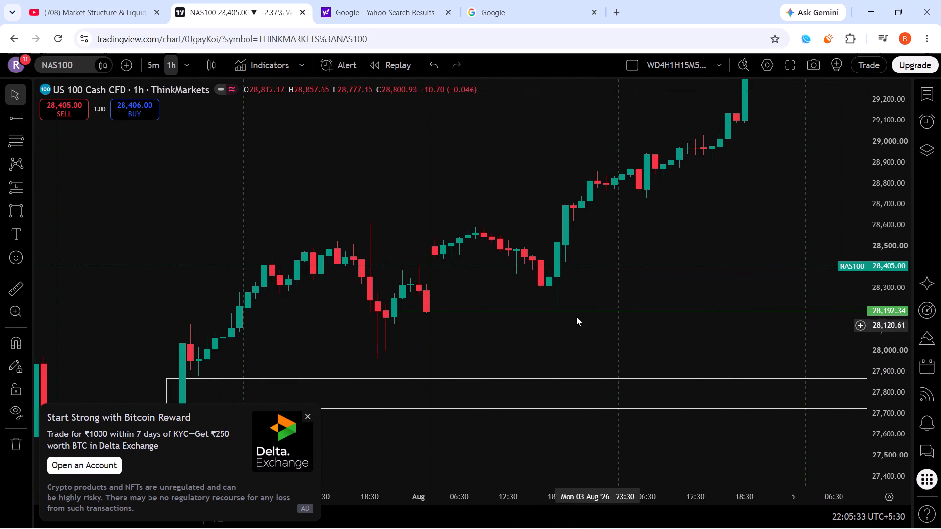
pyautogui.moveTo(550, 313); pyautogui.dragTo(575, 322)
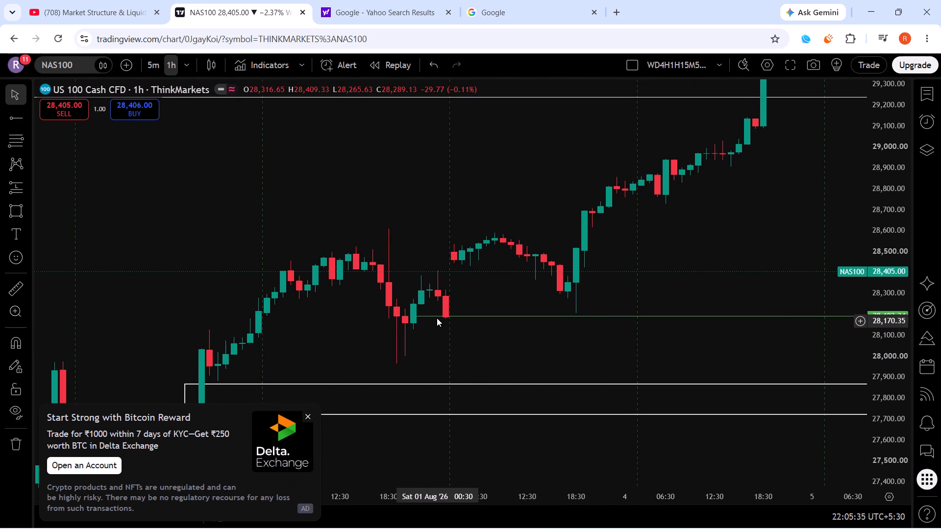
pyautogui.moveTo(409, 314); pyautogui.dragTo(460, 323)
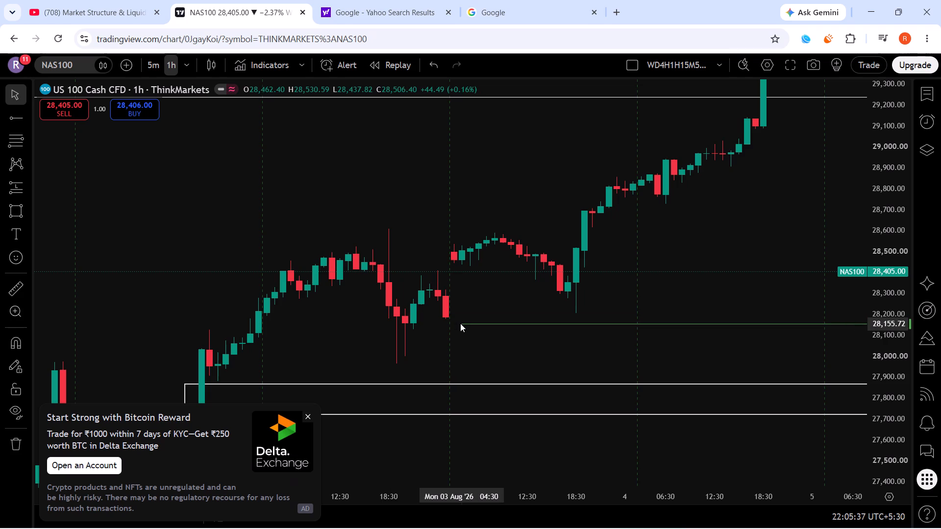
pyautogui.moveTo(460, 323); pyautogui.dragTo(436, 313)
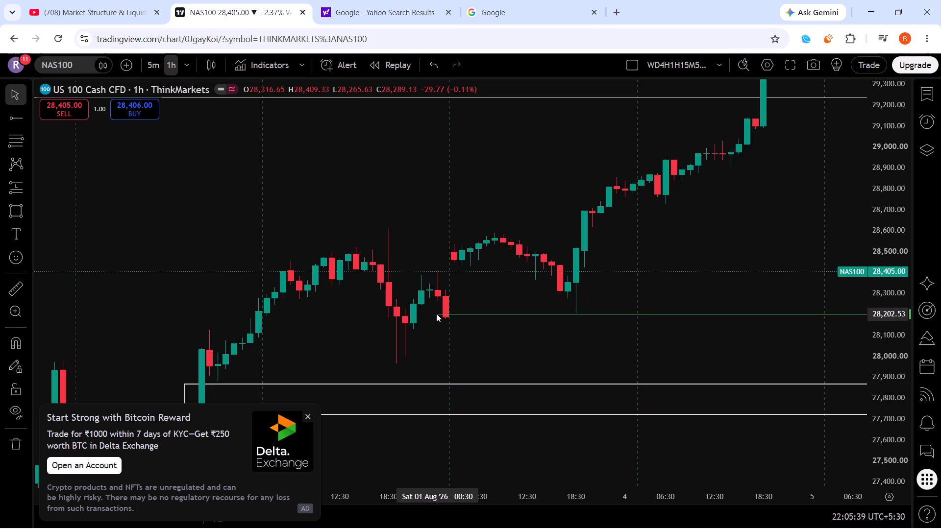
pyautogui.moveTo(436, 313); pyautogui.dragTo(509, 311)
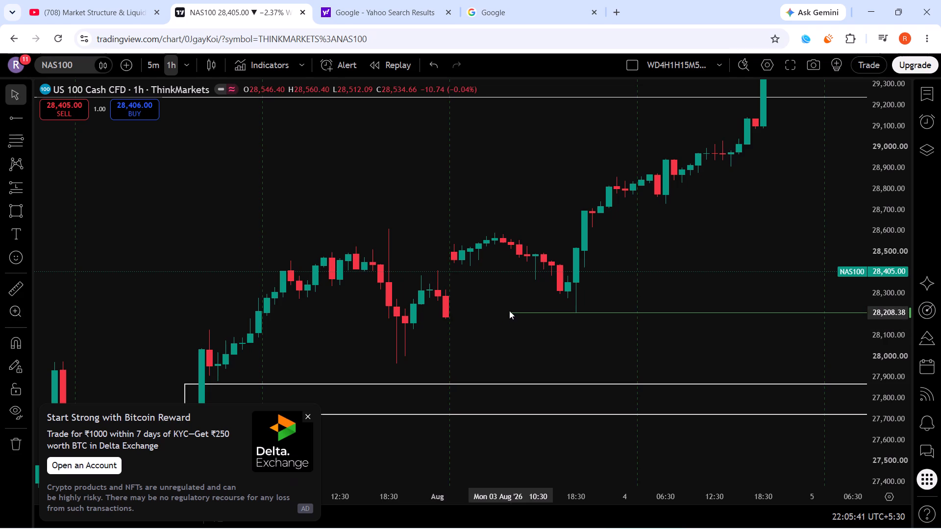
pyautogui.moveTo(509, 311); pyautogui.dragTo(517, 313)
pyautogui.click(499, 338)
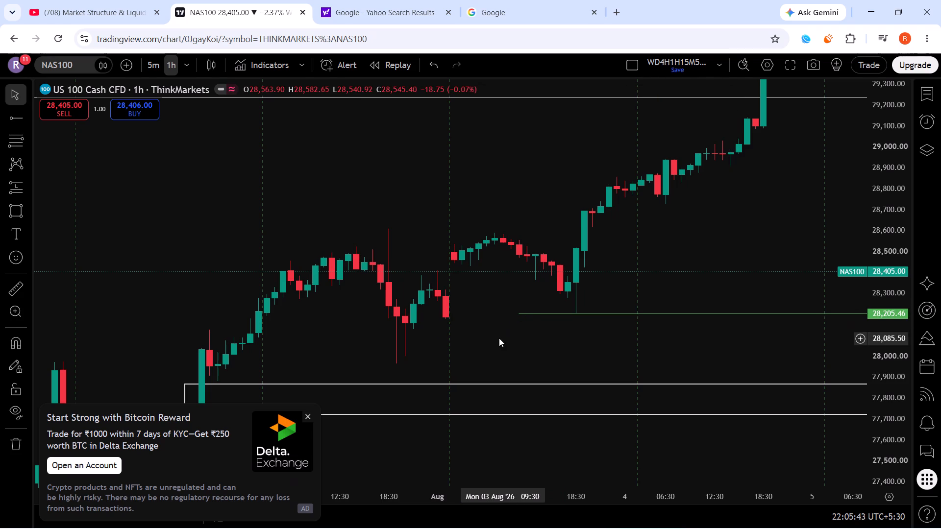
# Draw a thin rectangle across the 3 August rally candle, from 17:30 to 5 August 00:30, about 28,412 down to 28,392.70.
pyautogui.scroll(4, 606, 303)
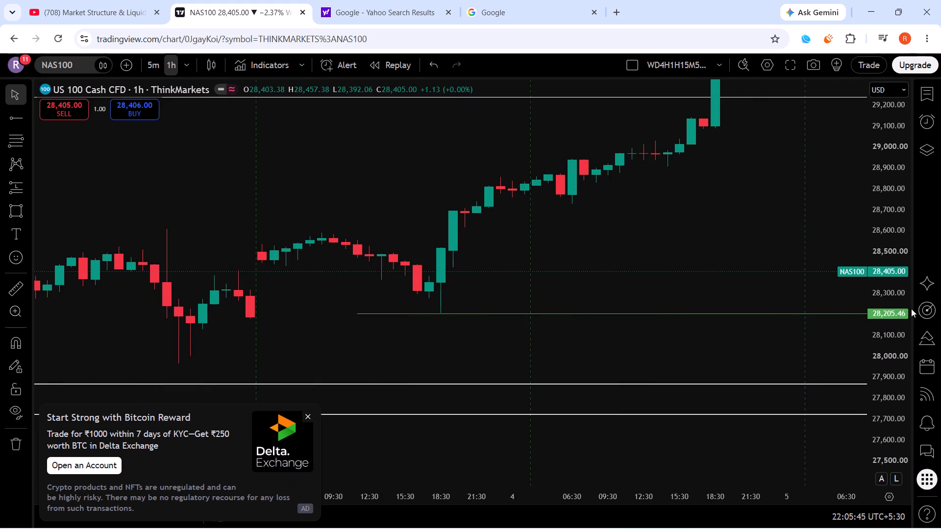
pyautogui.scroll(20, 911, 309)
pyautogui.scroll(11, 911, 309)
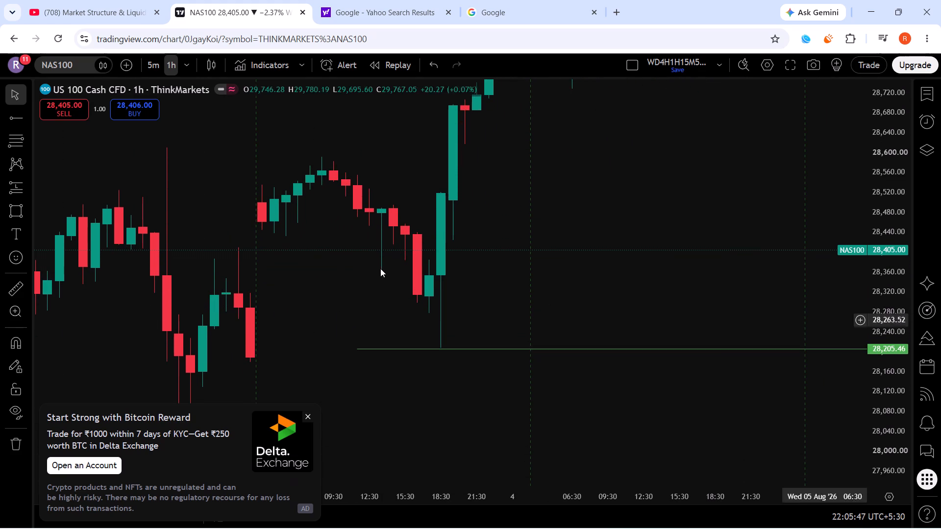
pyautogui.click(16, 208)
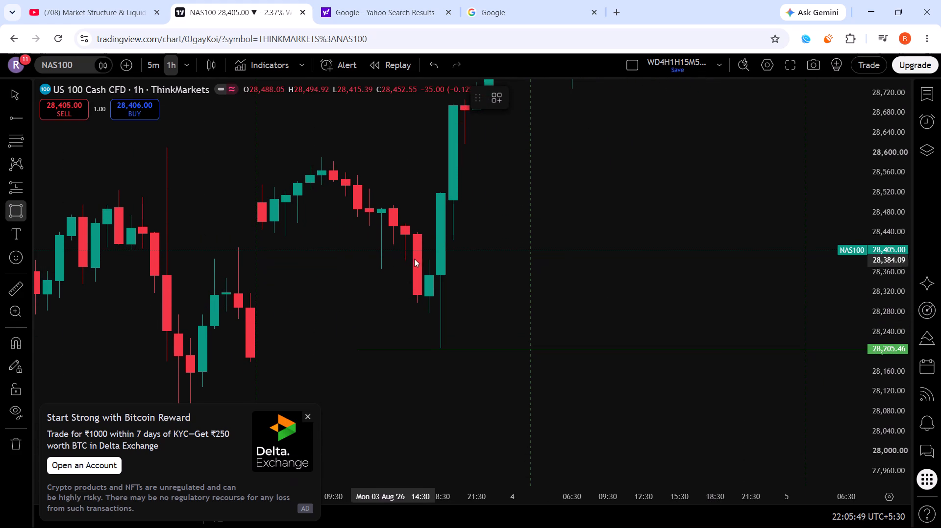
pyautogui.moveTo(432, 246); pyautogui.dragTo(463, 265)
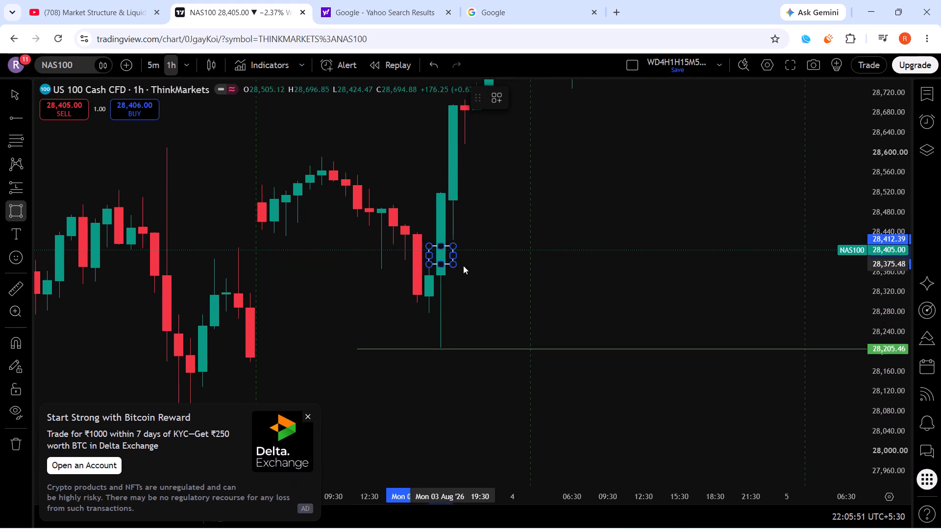
pyautogui.moveTo(463, 265); pyautogui.dragTo(688, 256)
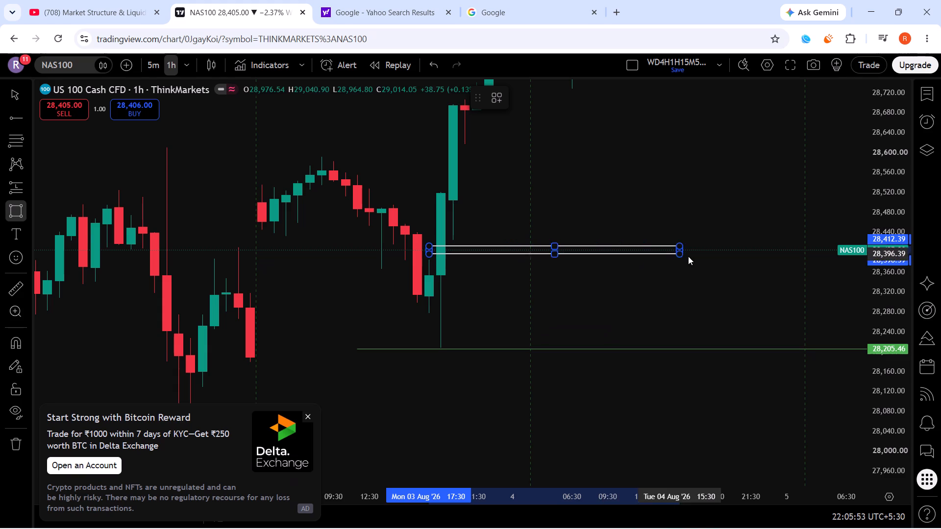
pyautogui.moveTo(688, 256); pyautogui.dragTo(723, 260)
pyautogui.press('Right')
pyautogui.press('Right')
pyautogui.press('Right')
pyautogui.press('Right')
pyautogui.press('Right')
pyautogui.press('Right')
pyautogui.press('Right')
pyautogui.press('Right')
pyautogui.press('Right')
pyautogui.press('Right')
pyautogui.press('Right')
pyautogui.press('Right')
pyautogui.press('Right')
pyautogui.press('Right')
pyautogui.press('Right')
pyautogui.press('Right')
pyautogui.press('Right')
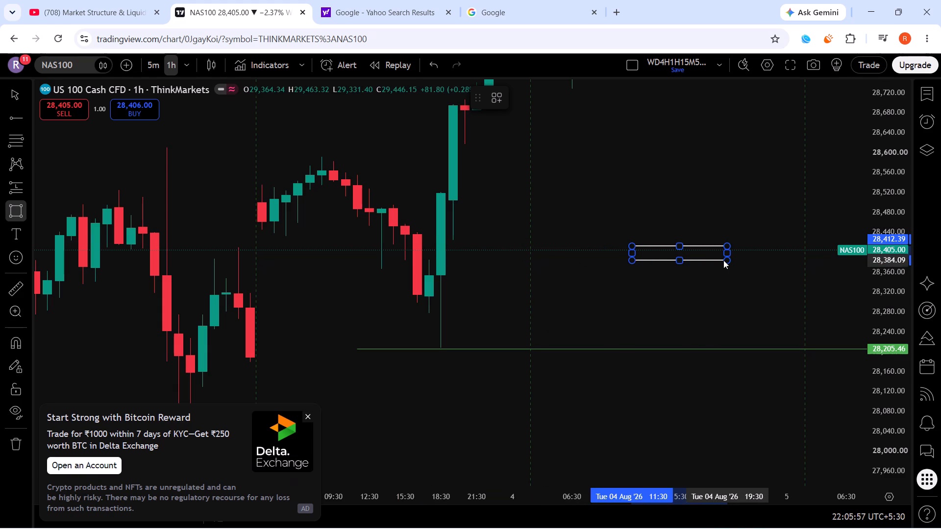
pyautogui.moveTo(723, 260); pyautogui.dragTo(724, 260)
pyautogui.press('Left')
pyautogui.press('Left')
pyautogui.press('Left')
pyautogui.press('Left')
pyautogui.press('Left')
pyautogui.press('Left')
pyautogui.press('Left')
pyautogui.press('Left')
pyautogui.press('Left')
pyautogui.press('Left')
pyautogui.press('Left')
pyautogui.press('Left')
pyautogui.press('Left')
pyautogui.press('Left')
pyautogui.press('Left')
pyautogui.press('Left')
pyautogui.press('Left')
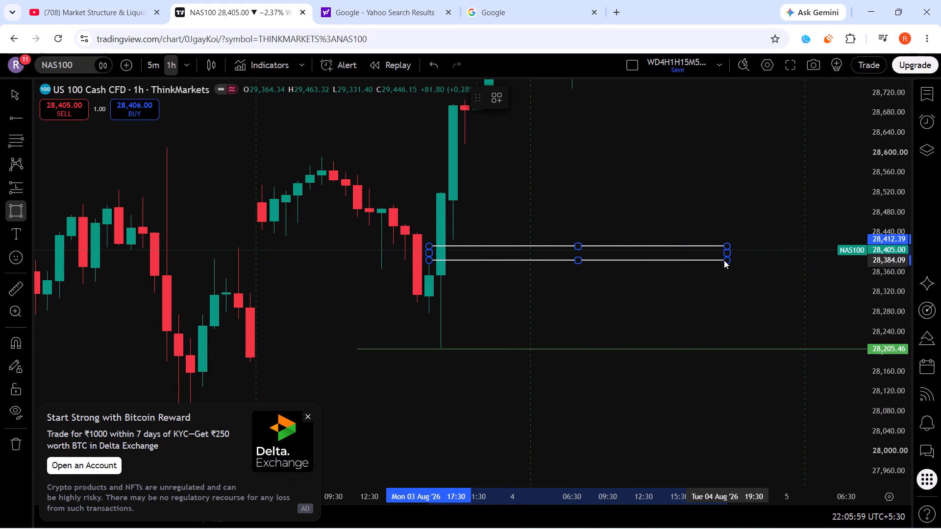
pyautogui.moveTo(724, 260); pyautogui.dragTo(825, 265)
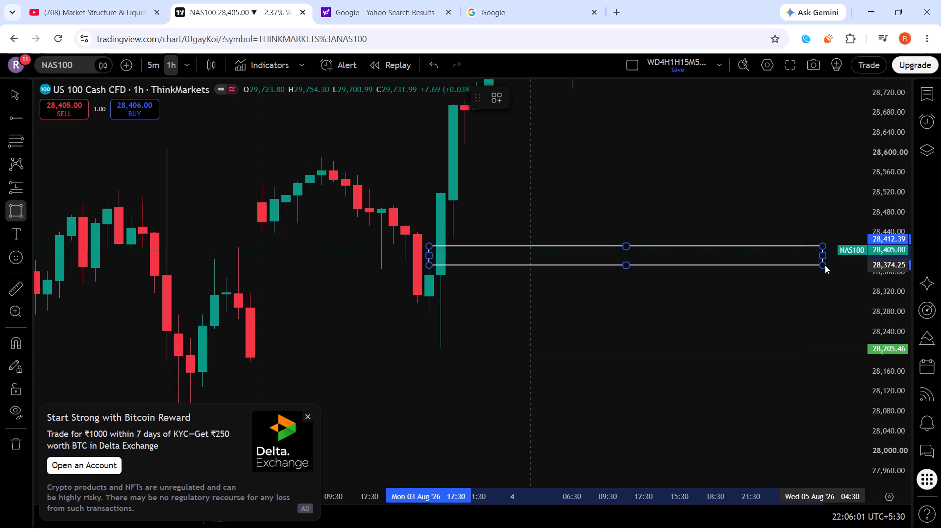
pyautogui.moveTo(825, 265); pyautogui.dragTo(839, 265)
pyautogui.press('Right')
pyautogui.press('Left')
pyautogui.moveTo(839, 265); pyautogui.dragTo(913, 265)
pyautogui.click(776, 276)
pyautogui.moveTo(779, 274); pyautogui.dragTo(786, 256)
pyautogui.click(786, 256)
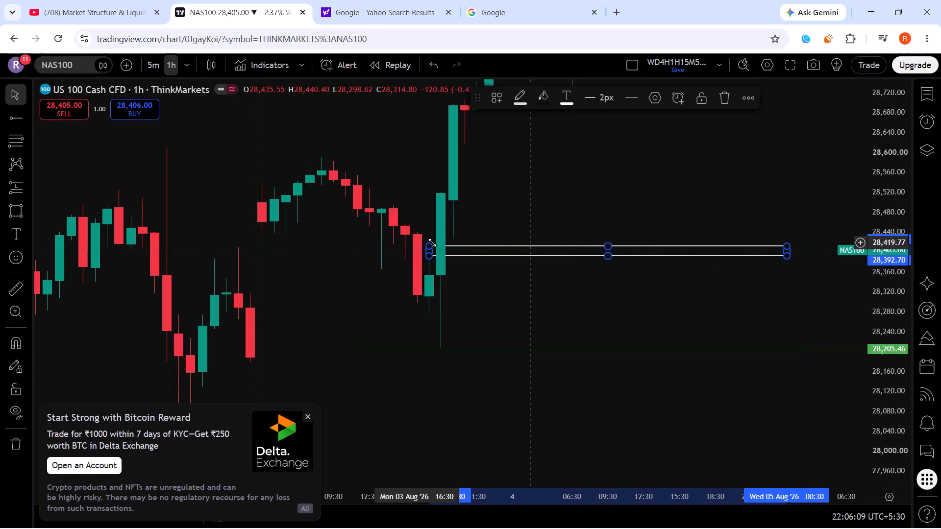
# Raise the new rectangle's upper edge to the lower wick of the 3 August 19:30 candle.
pyautogui.moveTo(428, 244); pyautogui.dragTo(428, 239)
pyautogui.click(661, 309)
# Switch the NAS100 chart to the 4-hour timeframe.
pyautogui.moveTo(787, 334); pyautogui.dragTo(561, 334)
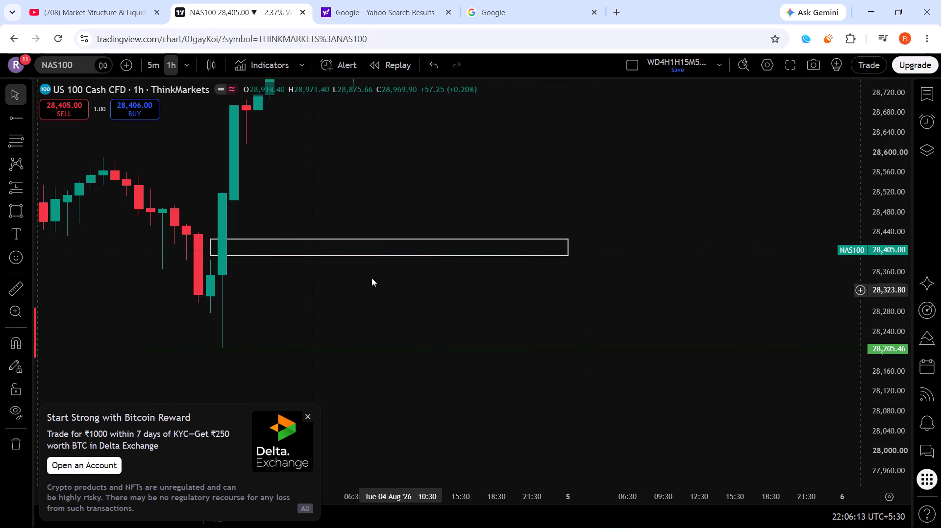
pyautogui.moveTo(734, 279); pyautogui.dragTo(459, 278)
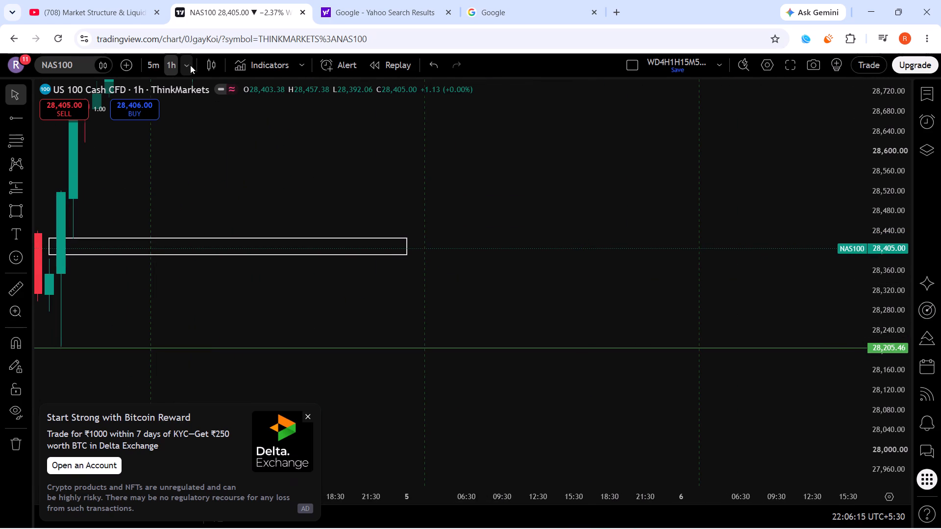
pyautogui.click(171, 65)
pyautogui.click(185, 64)
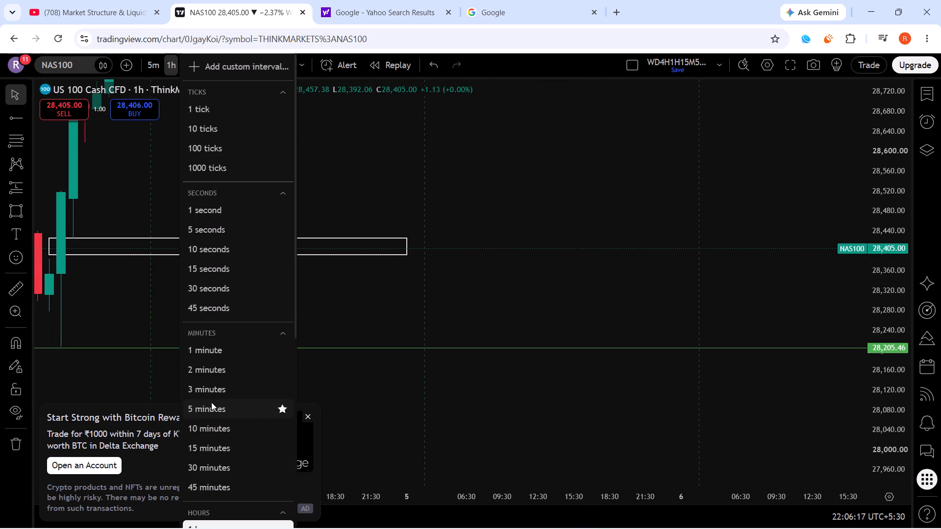
pyautogui.scroll(-3, 225, 292)
pyautogui.click(207, 414)
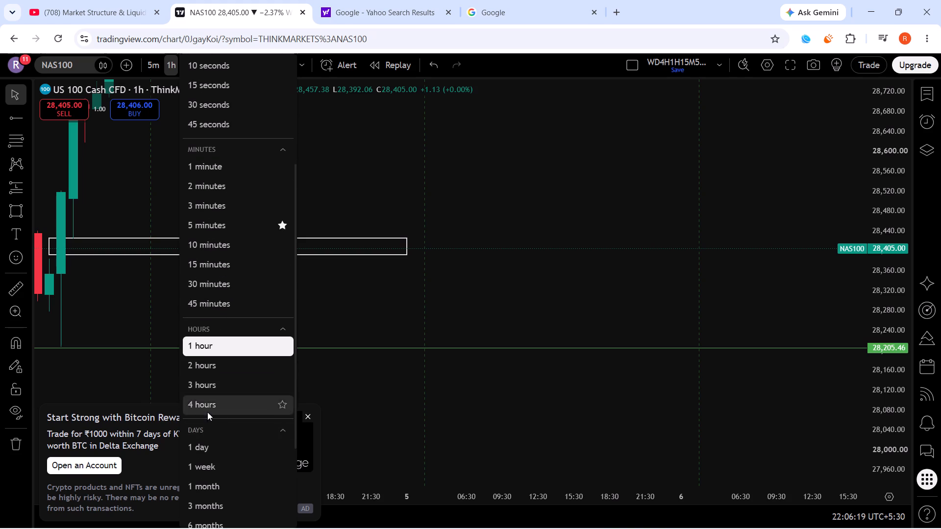
# Compare the latest decline on the 4-hour chart with the 28,205.46 ray, the boxed rally zone and the August–September range.
pyautogui.scroll(-10, 859, 300)
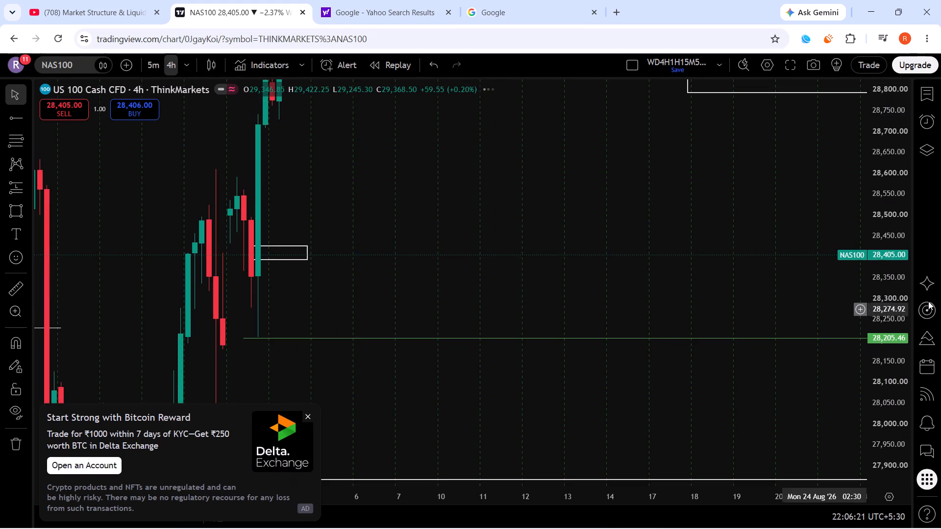
pyautogui.scroll(-20, 899, 302)
pyautogui.scroll(-14, 899, 302)
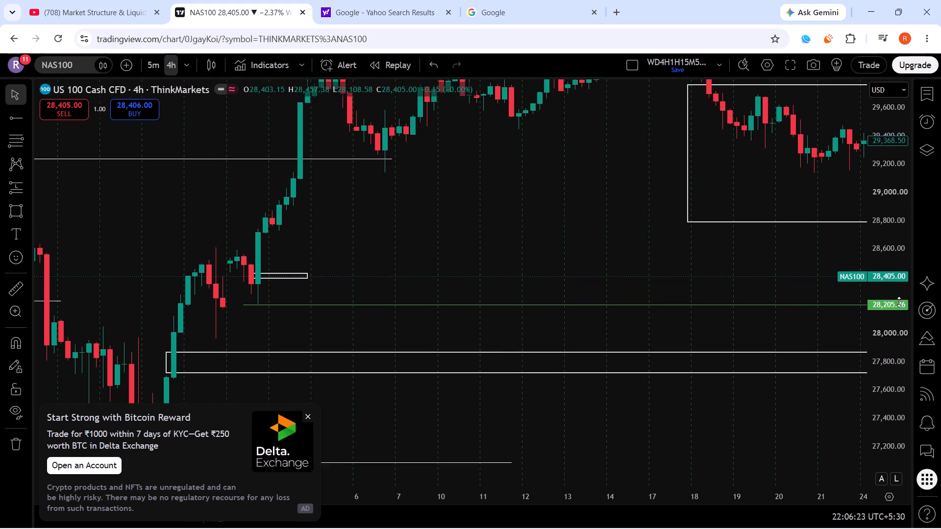
pyautogui.scroll(-9, 899, 302)
pyautogui.scroll(-12, 637, 379)
pyautogui.moveTo(720, 372); pyautogui.dragTo(440, 369)
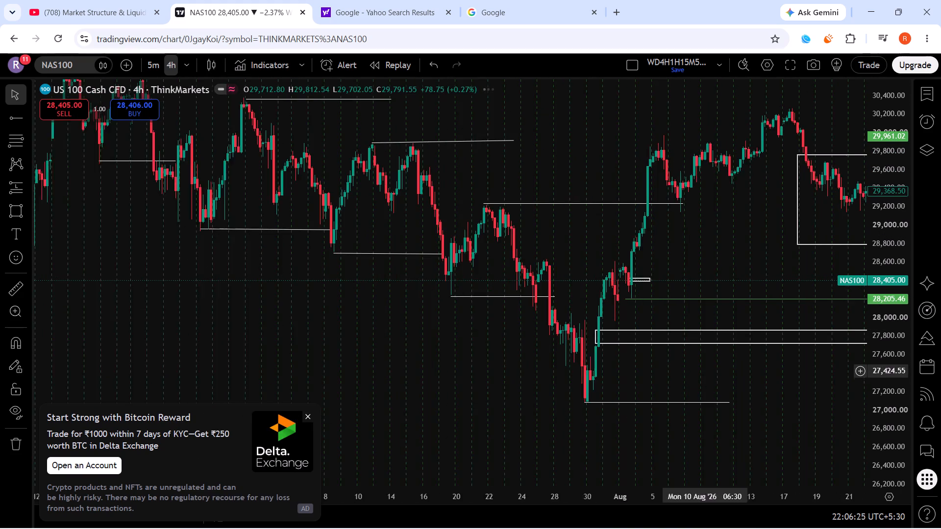
pyautogui.moveTo(440, 369); pyautogui.dragTo(48, 357)
pyautogui.moveTo(716, 368); pyautogui.dragTo(236, 368)
pyautogui.scroll(5, 683, 351)
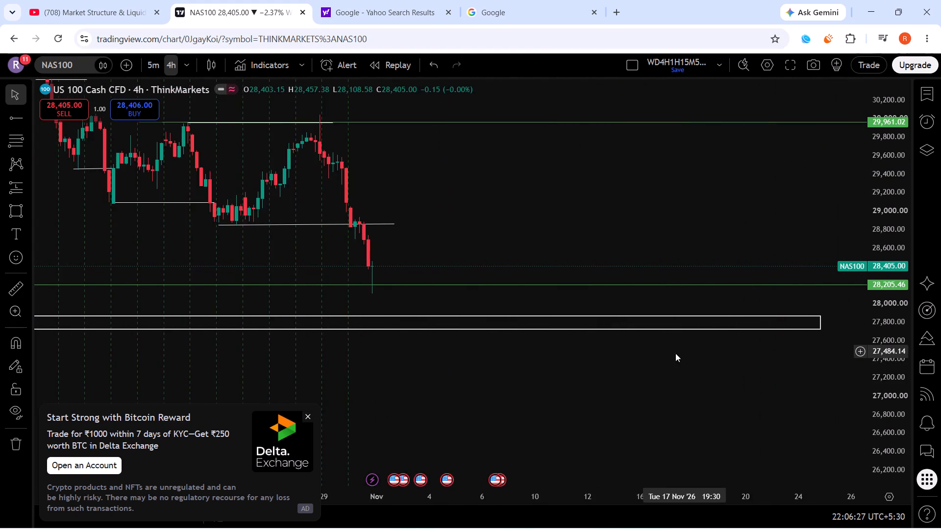
pyautogui.scroll(6, 663, 355)
pyautogui.scroll(19, 908, 353)
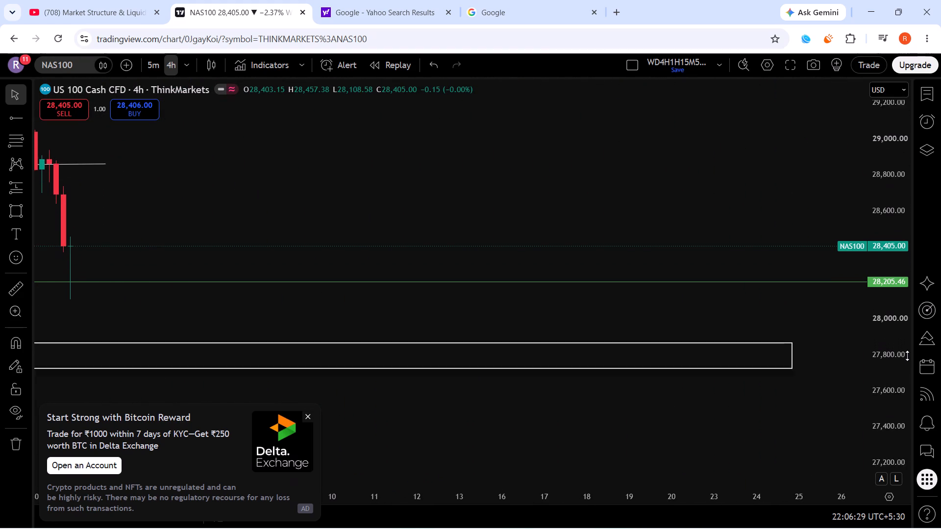
pyautogui.scroll(8, 907, 356)
pyautogui.moveTo(70, 324); pyautogui.dragTo(579, 329)
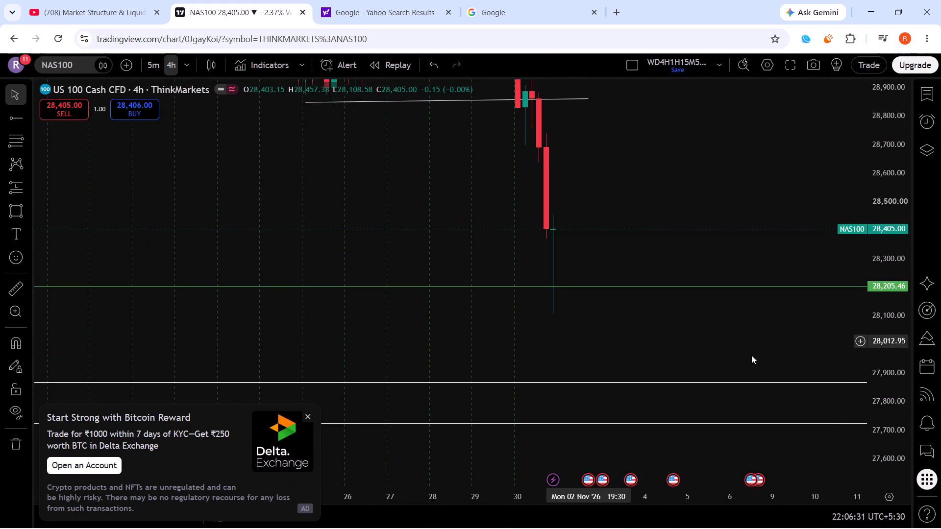
pyautogui.scroll(11, 891, 359)
pyautogui.scroll(-6, 901, 324)
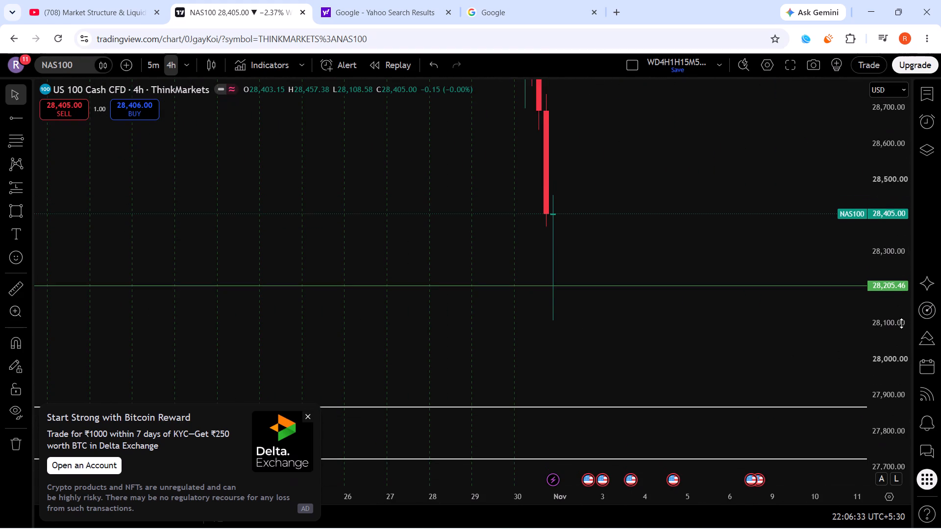
pyautogui.scroll(-20, 901, 323)
pyautogui.scroll(-20, 901, 323)
pyautogui.scroll(-1, 901, 323)
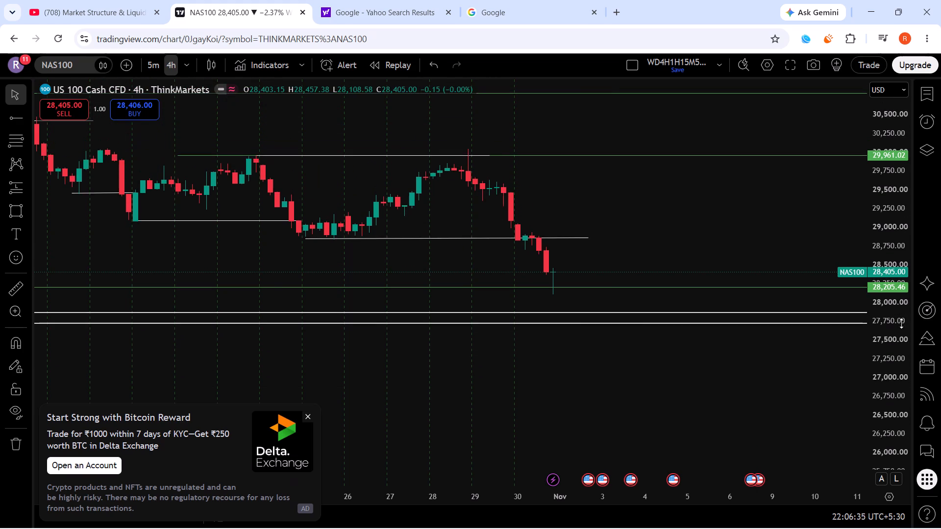
pyautogui.scroll(-18, 490, 374)
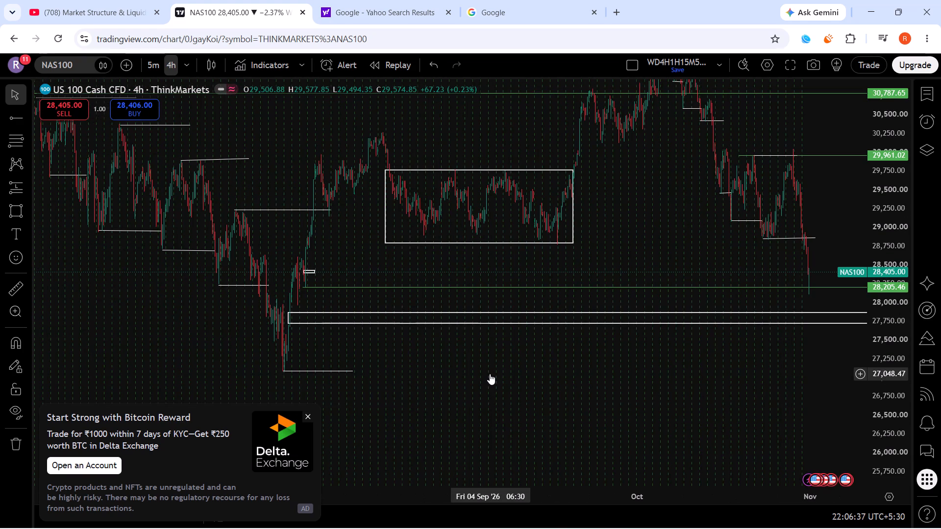
# Delete the thin rectangle drawn across the early-August rally candle, between 28,425.92 and 28,392.70.
pyautogui.click(308, 274)
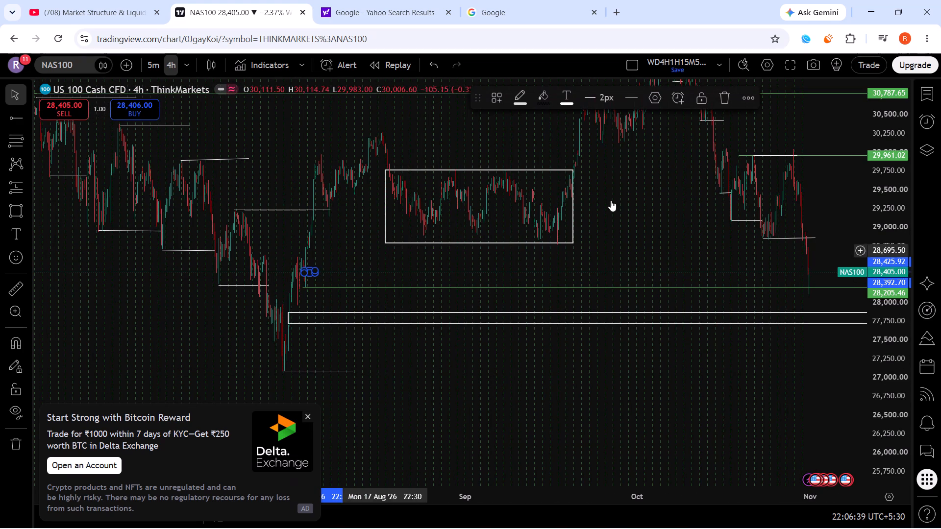
pyautogui.click(729, 97)
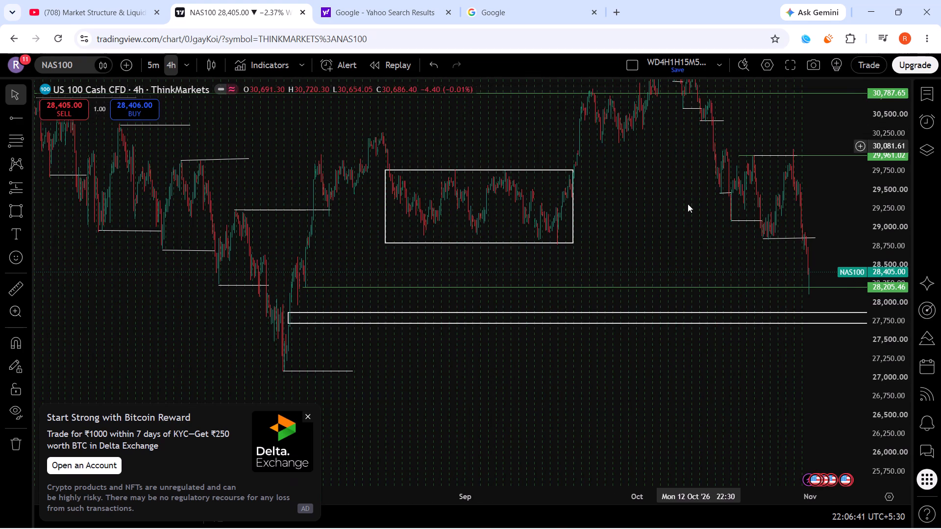
# Examine the October decline on the 4-hour chart against the 28,205.46 ray, the lower boxed zone and the June–September swings.
pyautogui.scroll(-19, 895, 234)
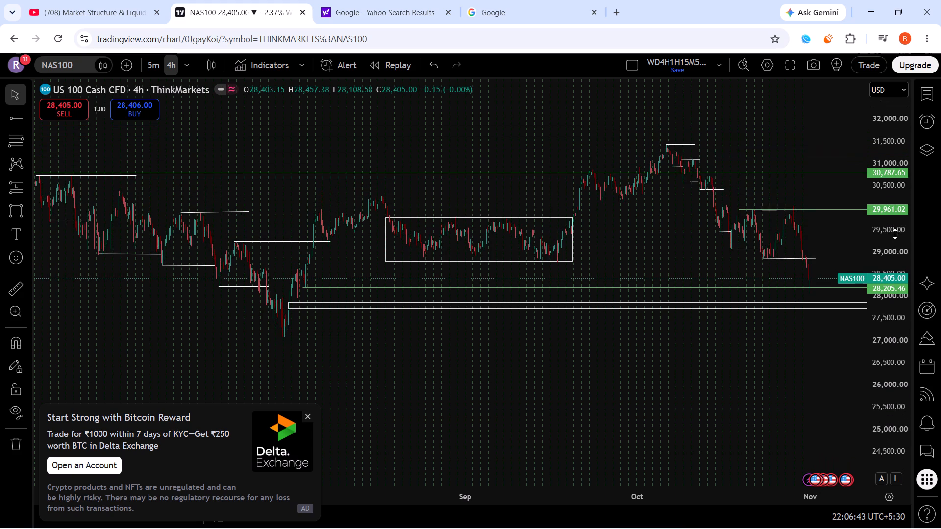
pyautogui.scroll(12, 800, 287)
pyautogui.scroll(6, 882, 249)
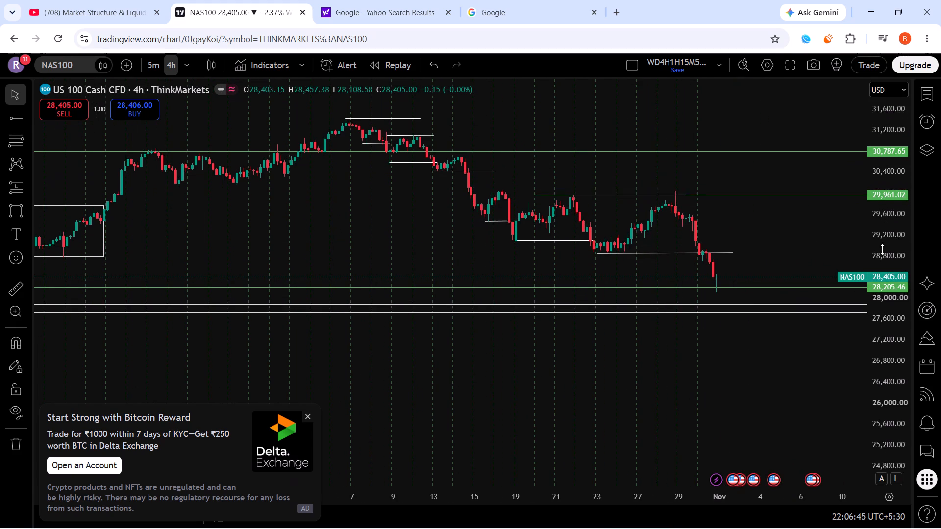
pyautogui.scroll(13, 882, 249)
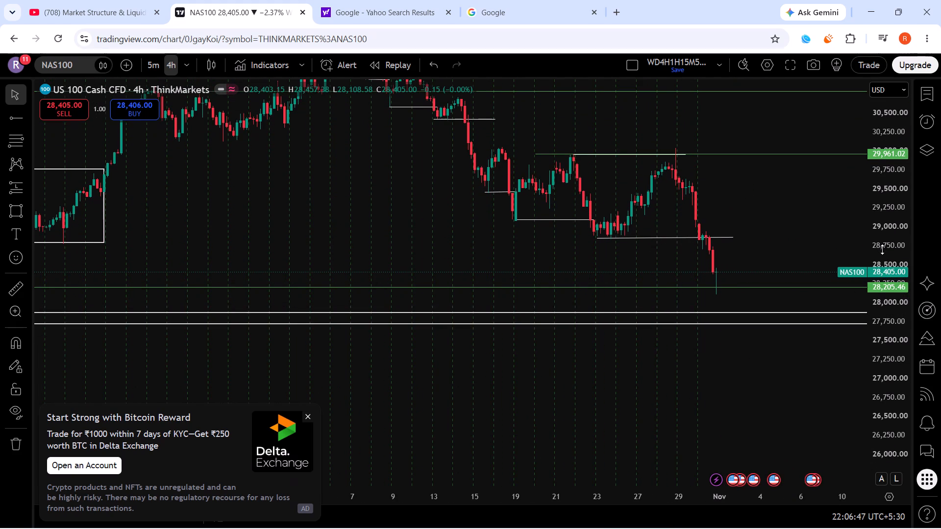
pyautogui.scroll(-6, 882, 249)
pyautogui.scroll(-11, 356, 228)
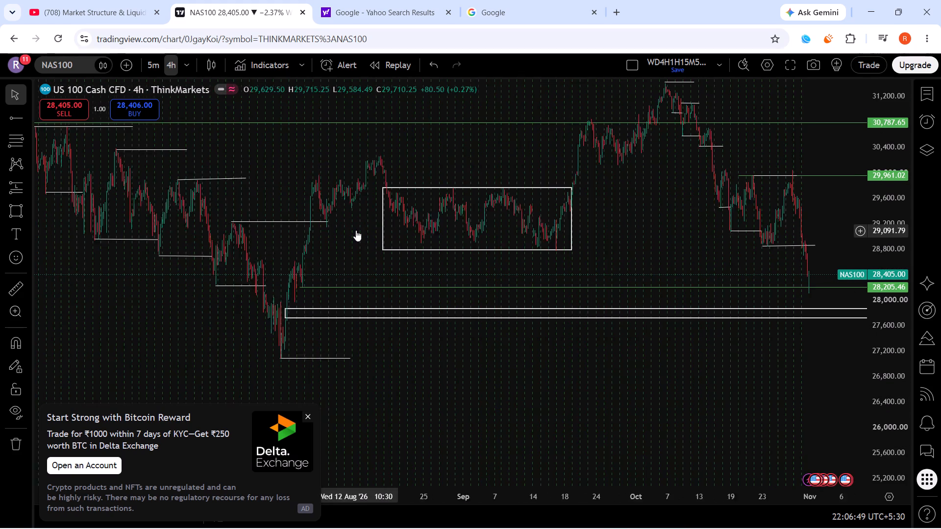
pyautogui.scroll(-14, 872, 275)
pyautogui.scroll(-5, 531, 334)
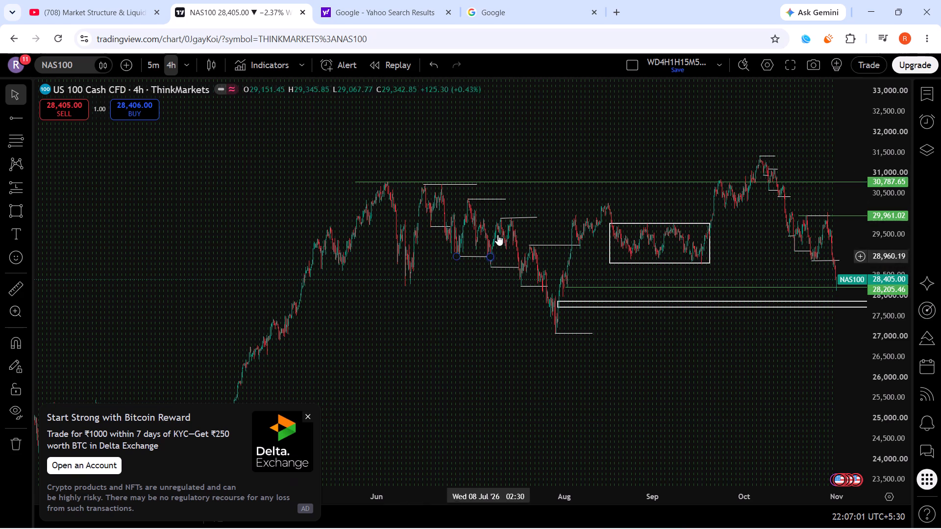
pyautogui.moveTo(698, 331); pyautogui.dragTo(624, 339)
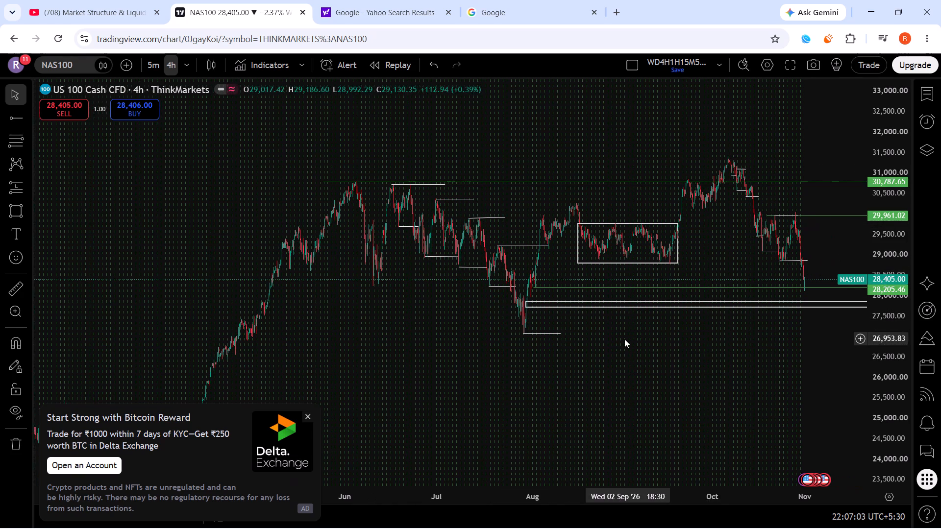
pyautogui.moveTo(624, 339); pyautogui.dragTo(626, 338)
pyautogui.scroll(-9, 874, 237)
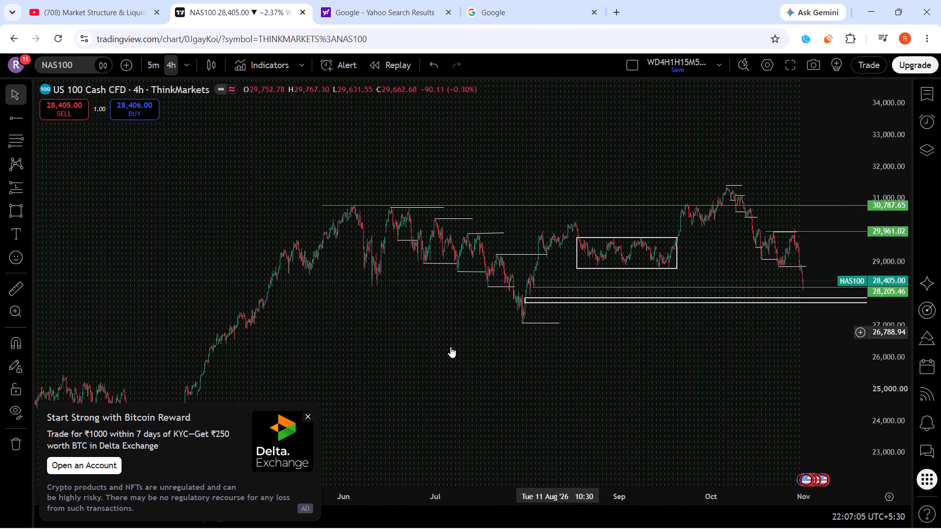
pyautogui.scroll(-5, 450, 347)
pyautogui.scroll(10, 487, 346)
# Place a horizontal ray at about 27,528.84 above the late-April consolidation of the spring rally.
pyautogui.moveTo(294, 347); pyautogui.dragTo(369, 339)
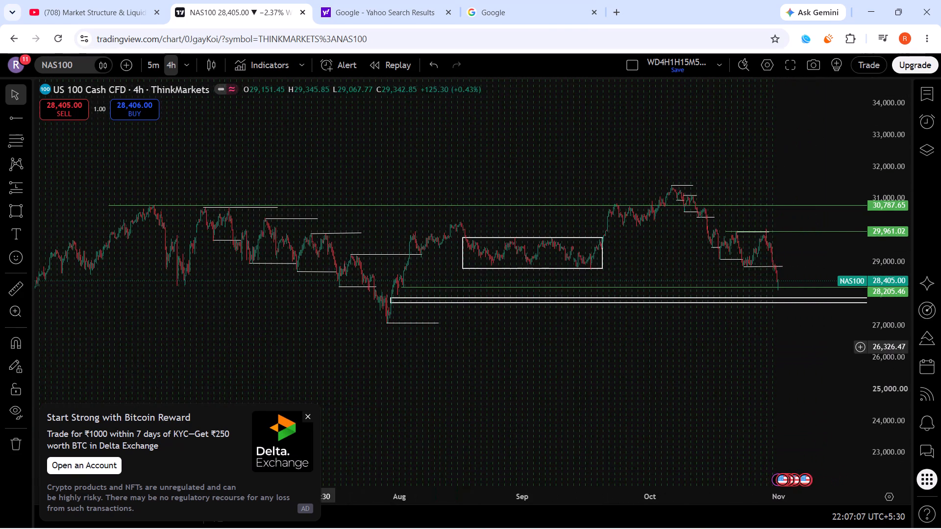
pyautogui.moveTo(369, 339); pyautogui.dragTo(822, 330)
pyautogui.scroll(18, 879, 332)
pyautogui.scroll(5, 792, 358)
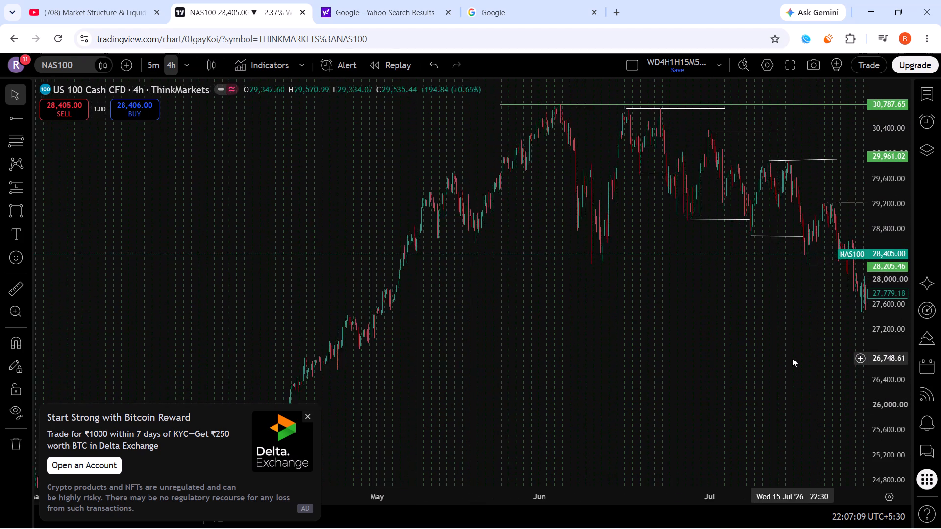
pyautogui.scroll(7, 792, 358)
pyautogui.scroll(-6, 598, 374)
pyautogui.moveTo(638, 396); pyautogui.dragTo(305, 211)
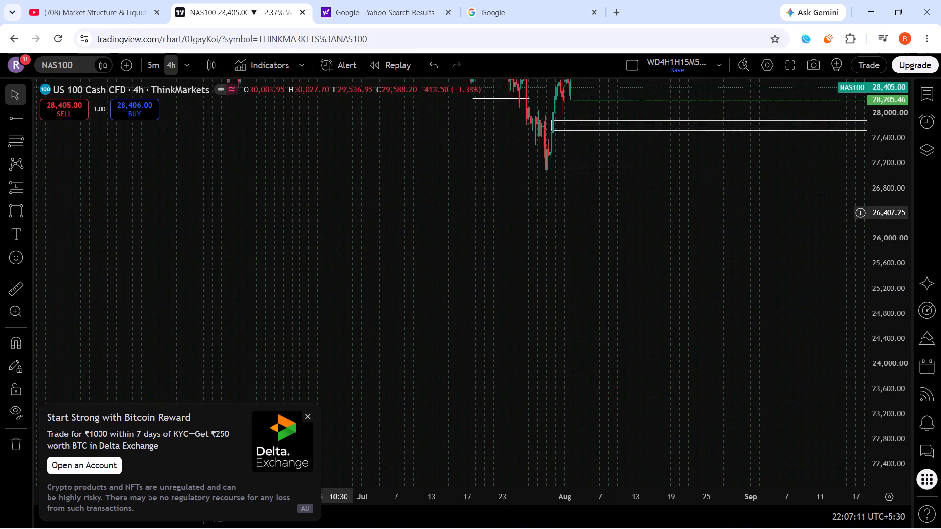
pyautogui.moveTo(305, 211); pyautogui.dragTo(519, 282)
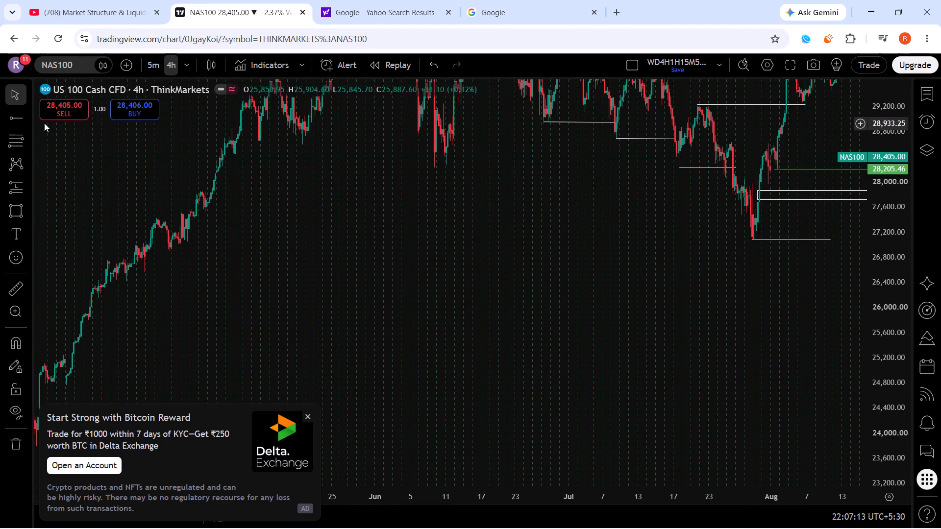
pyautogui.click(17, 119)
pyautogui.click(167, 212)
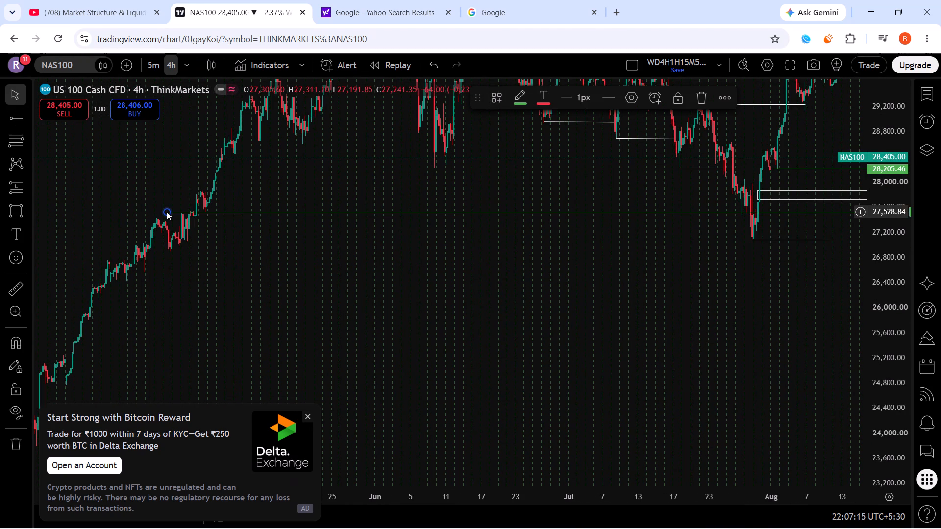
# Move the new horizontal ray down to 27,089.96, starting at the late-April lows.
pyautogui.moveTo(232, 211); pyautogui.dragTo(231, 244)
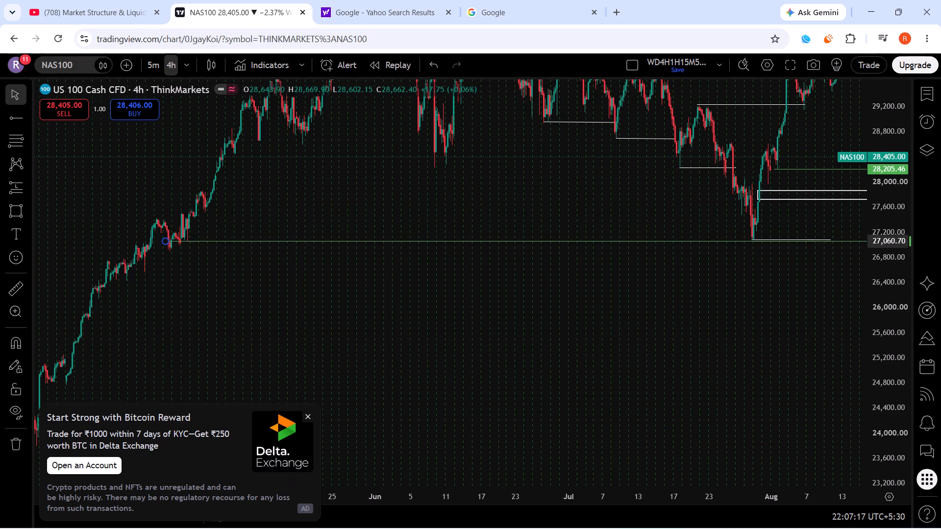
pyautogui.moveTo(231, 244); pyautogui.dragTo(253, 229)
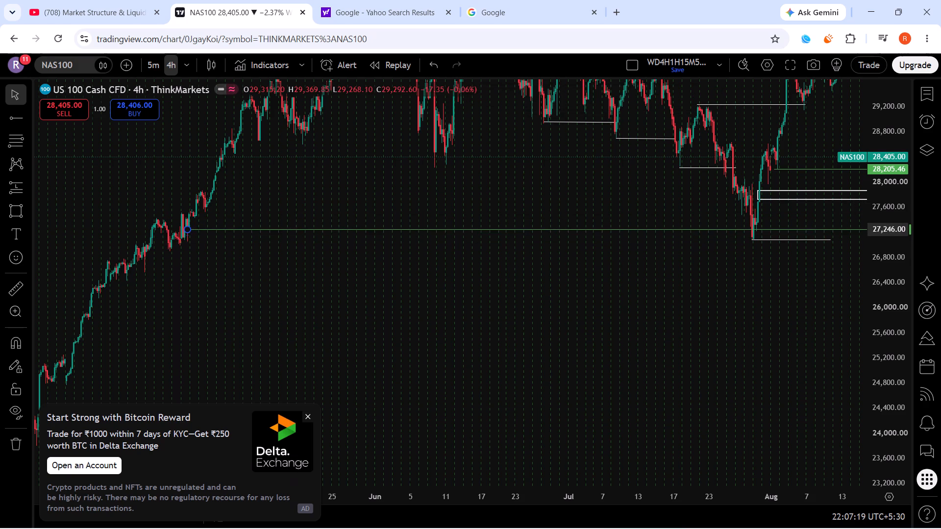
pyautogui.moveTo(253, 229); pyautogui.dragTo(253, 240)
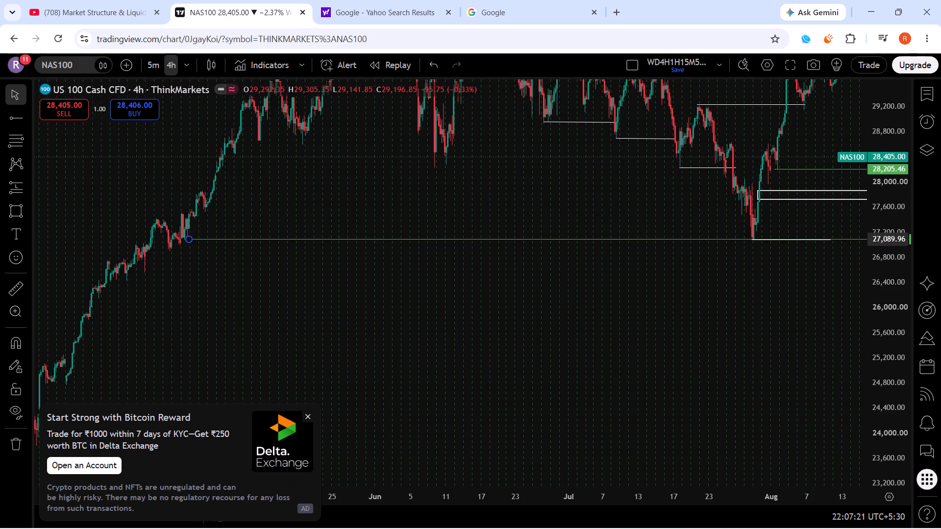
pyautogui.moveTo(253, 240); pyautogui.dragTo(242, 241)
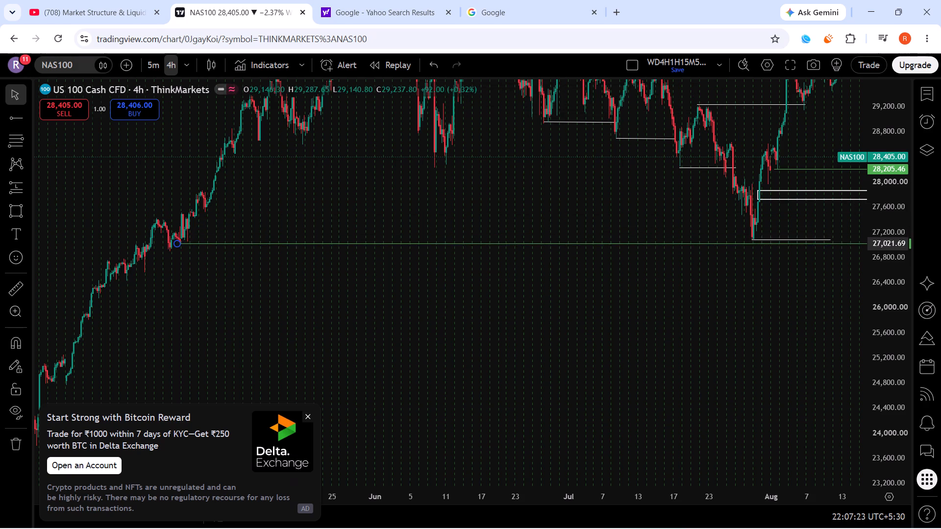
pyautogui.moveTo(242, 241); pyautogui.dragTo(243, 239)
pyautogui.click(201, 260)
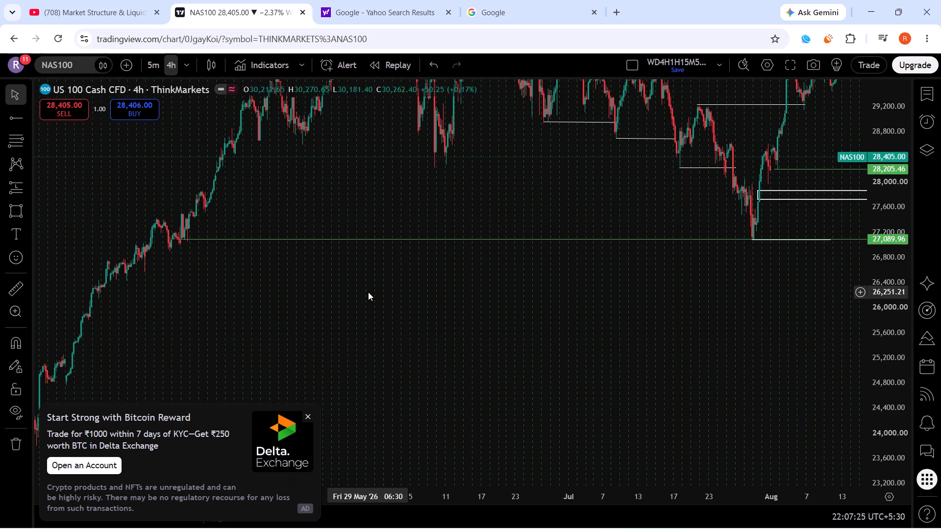
# Examine the 27,089.96 ray against the April–May rally, the earlier price history and the late-July low.
pyautogui.scroll(4, 368, 292)
pyautogui.moveTo(170, 287); pyautogui.dragTo(750, 288)
pyautogui.moveTo(402, 278); pyautogui.dragTo(682, 300)
pyautogui.scroll(5, 682, 300)
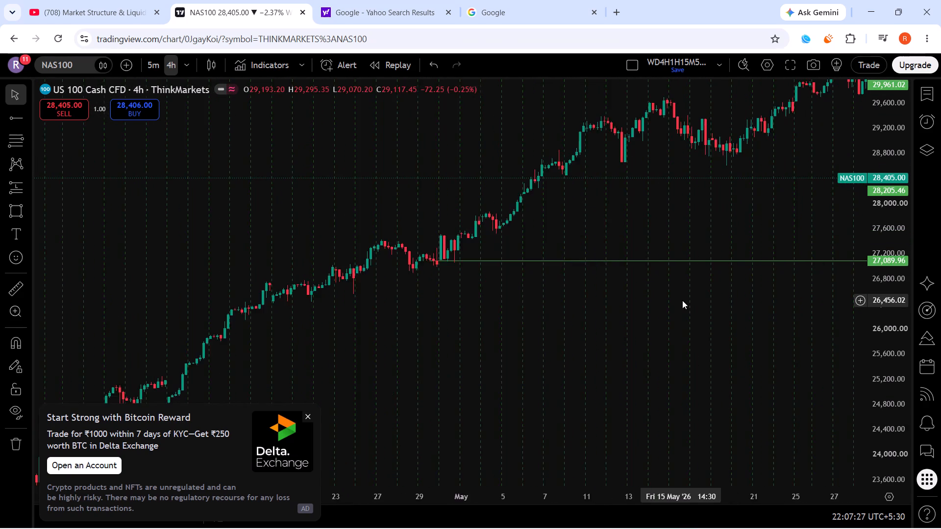
pyautogui.scroll(6, 682, 300)
pyautogui.scroll(13, 902, 296)
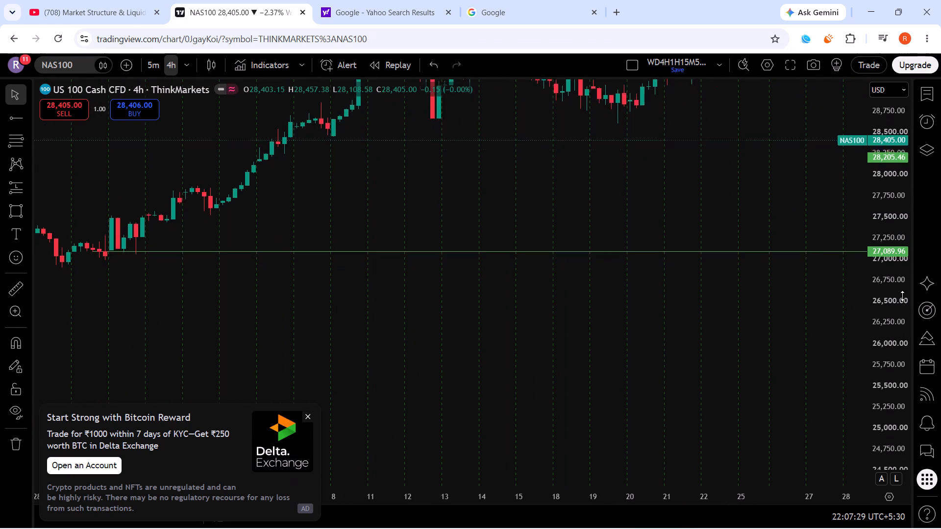
pyautogui.scroll(14, 902, 296)
pyautogui.scroll(-6, 379, 277)
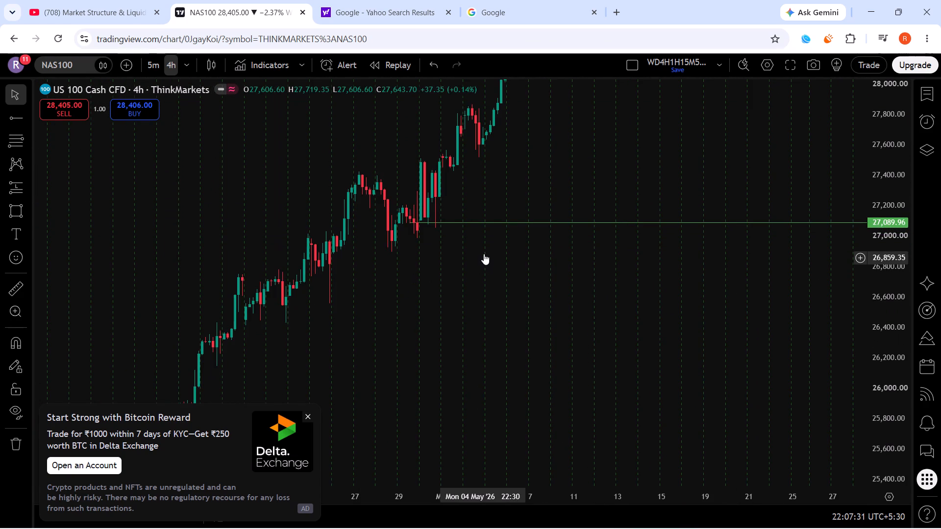
pyautogui.moveTo(484, 253); pyautogui.dragTo(444, 339)
pyautogui.scroll(-6, 902, 244)
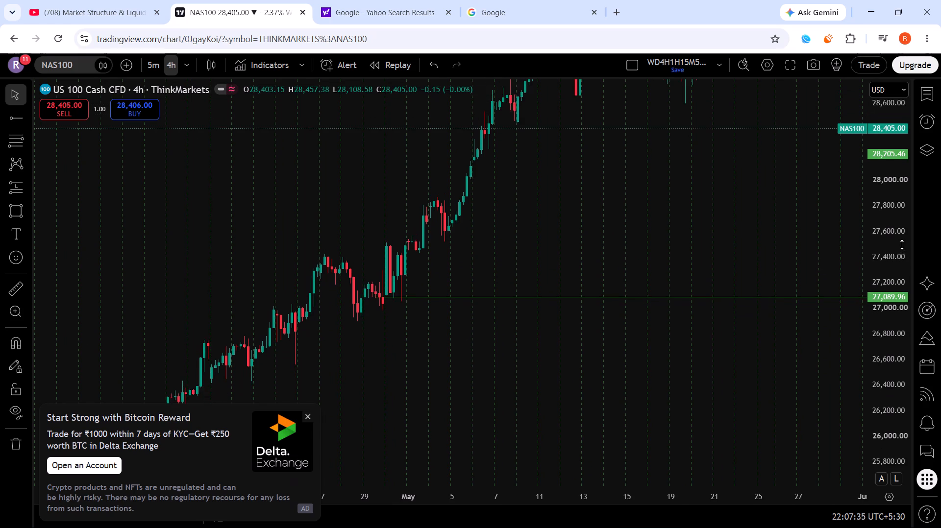
pyautogui.scroll(-19, 902, 244)
pyautogui.scroll(1, 902, 245)
pyautogui.scroll(-11, 306, 382)
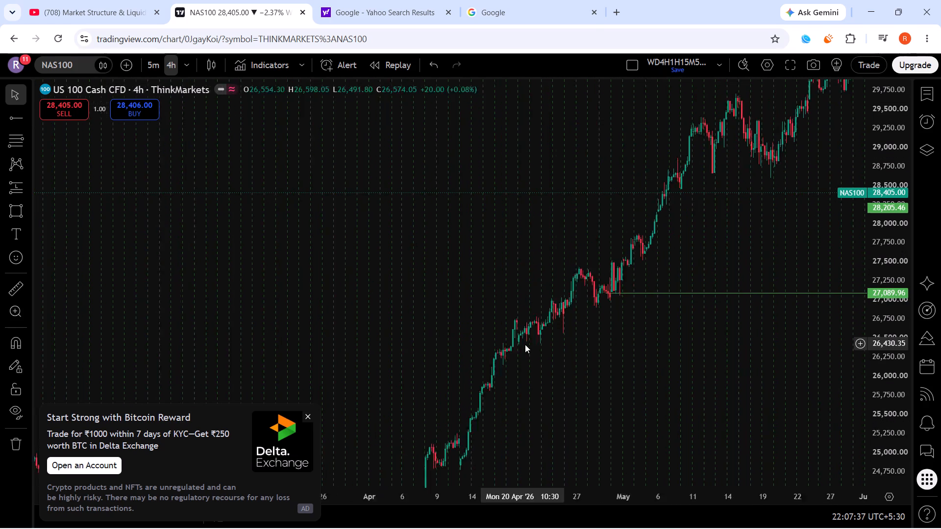
pyautogui.scroll(-6, 525, 344)
pyautogui.scroll(-18, 675, 358)
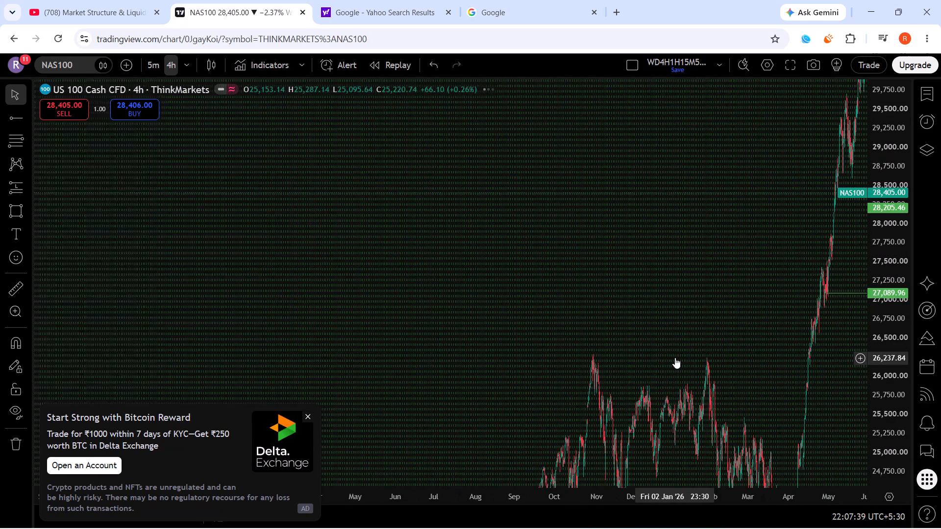
pyautogui.scroll(20, 675, 358)
pyautogui.scroll(16, 675, 358)
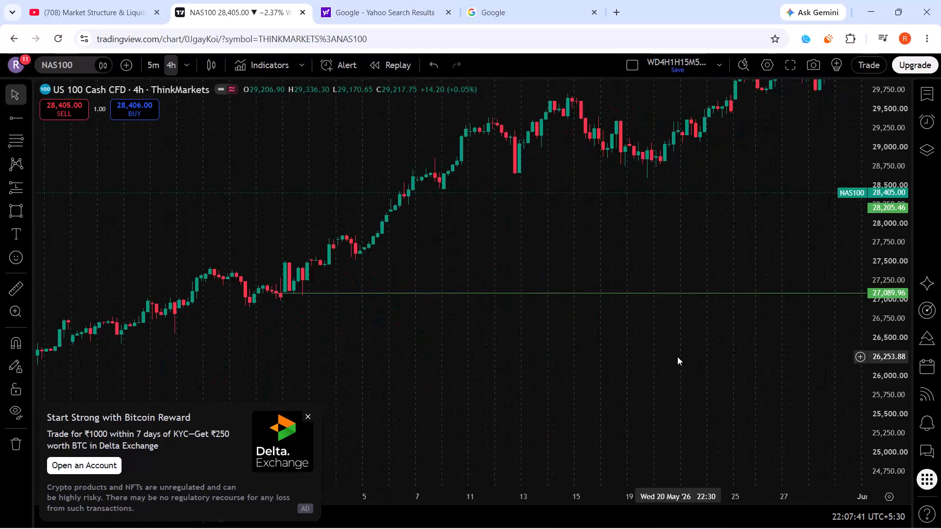
pyautogui.moveTo(719, 343); pyautogui.dragTo(363, 356)
pyautogui.scroll(7, 895, 344)
pyautogui.scroll(-9, 900, 329)
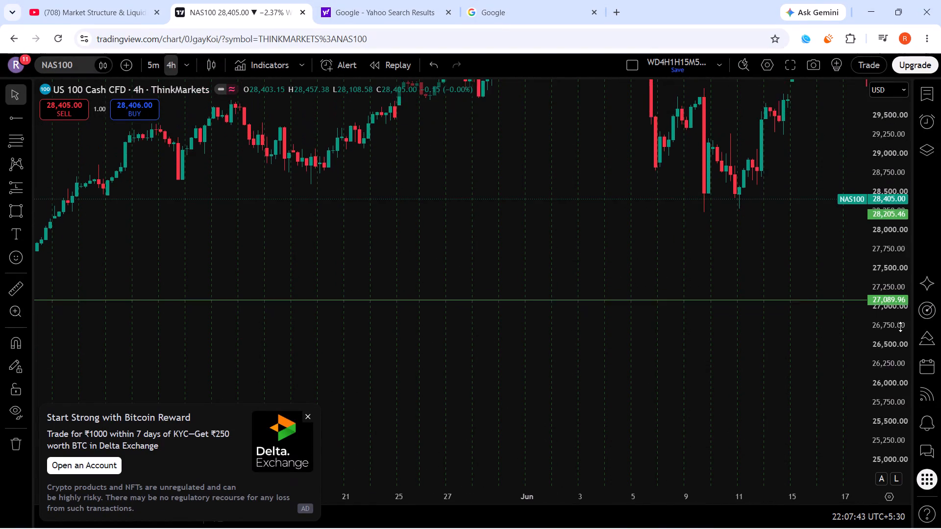
pyautogui.scroll(-20, 900, 327)
pyautogui.scroll(-20, 900, 327)
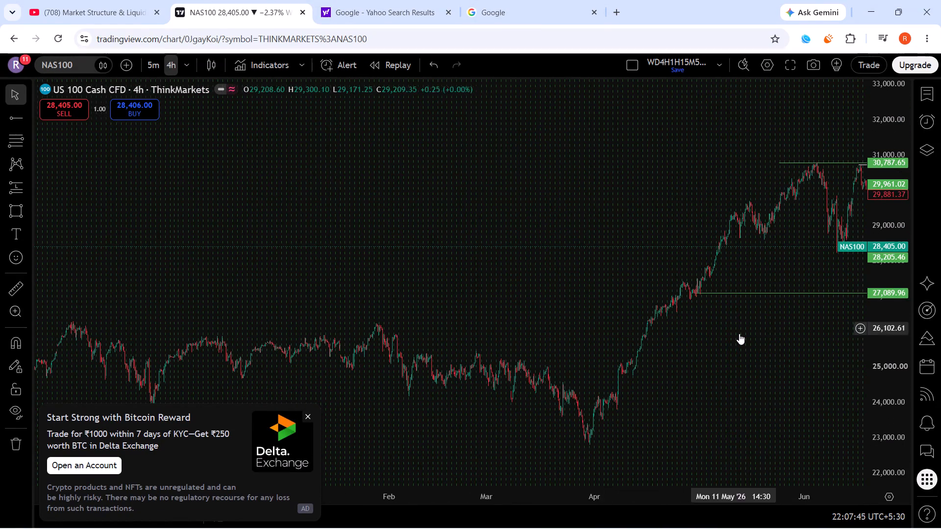
pyautogui.moveTo(770, 356); pyautogui.dragTo(173, 280)
pyautogui.scroll(-20, 439, 272)
pyautogui.scroll(-1, 439, 272)
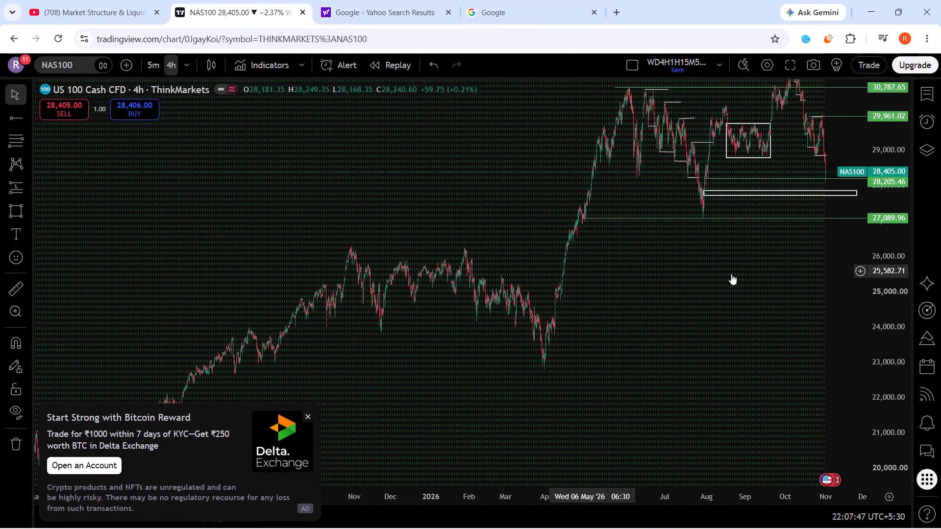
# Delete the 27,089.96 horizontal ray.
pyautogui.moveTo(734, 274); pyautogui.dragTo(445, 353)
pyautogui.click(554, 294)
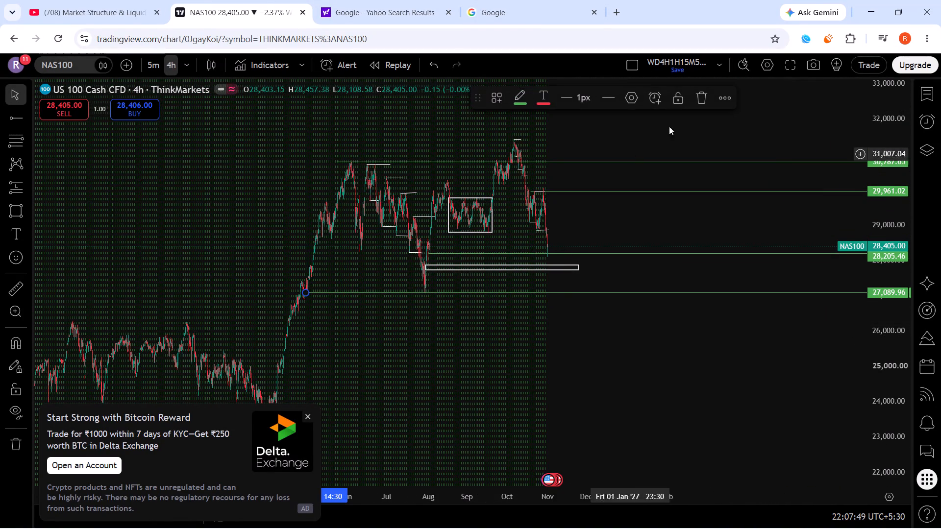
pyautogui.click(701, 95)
# Delete the long rectangle between 27,866.75 and 27,723.25 beneath the 28,205.46 ray.
pyautogui.scroll(4, 593, 293)
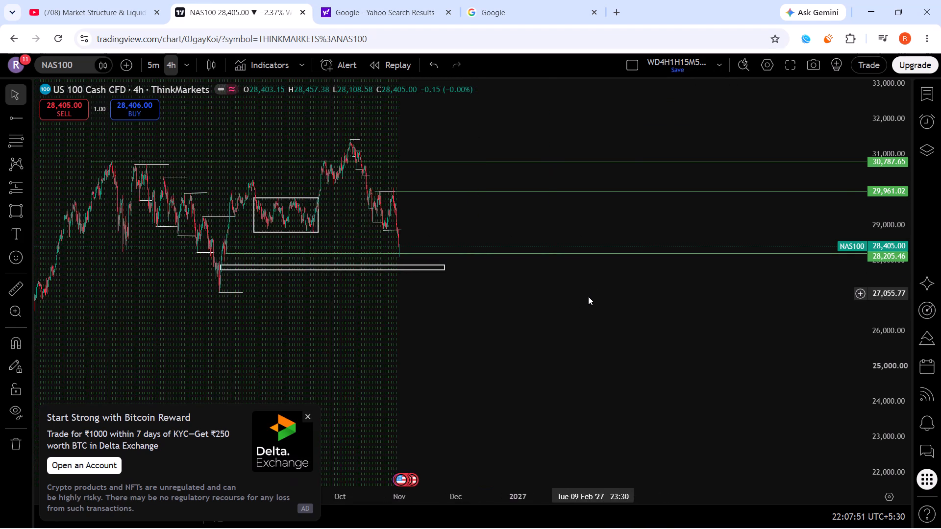
pyautogui.scroll(5, 581, 299)
pyautogui.moveTo(173, 315); pyautogui.dragTo(803, 318)
pyautogui.scroll(9, 776, 328)
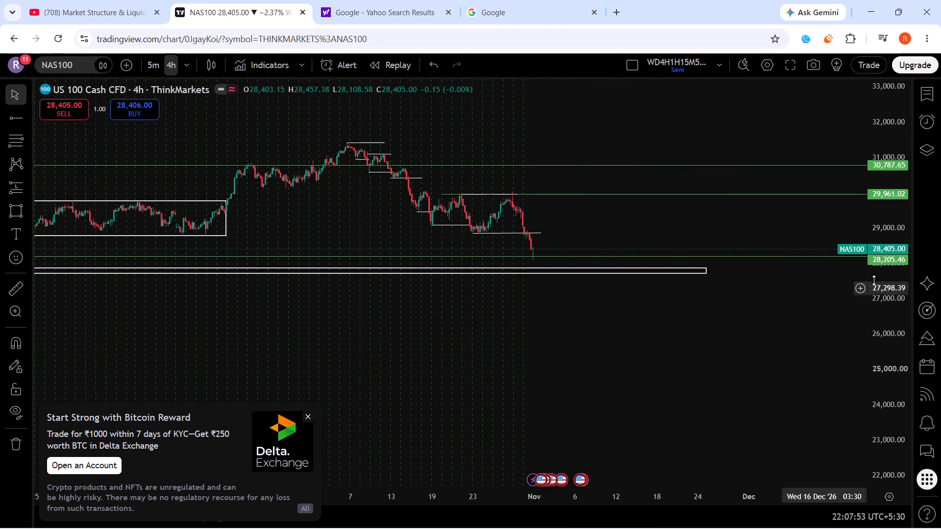
pyautogui.scroll(20, 878, 288)
pyautogui.scroll(6, 878, 288)
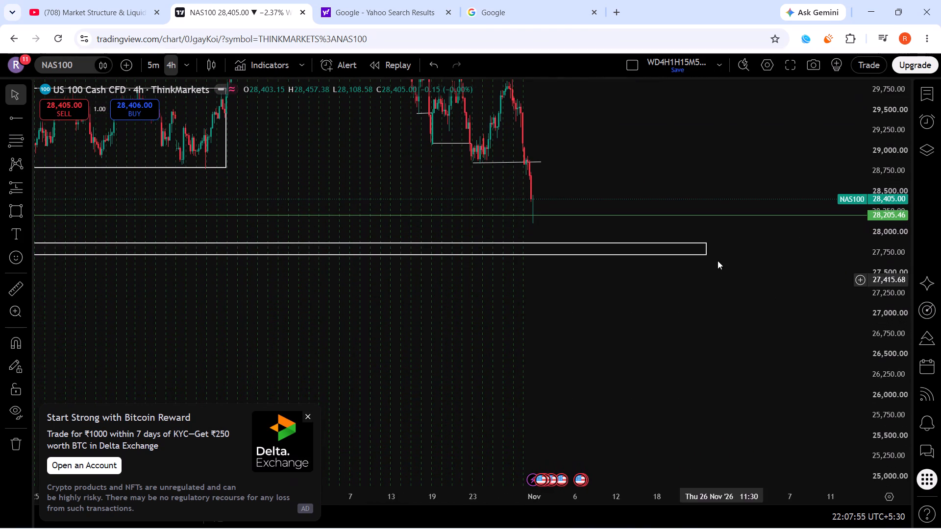
pyautogui.click(704, 249)
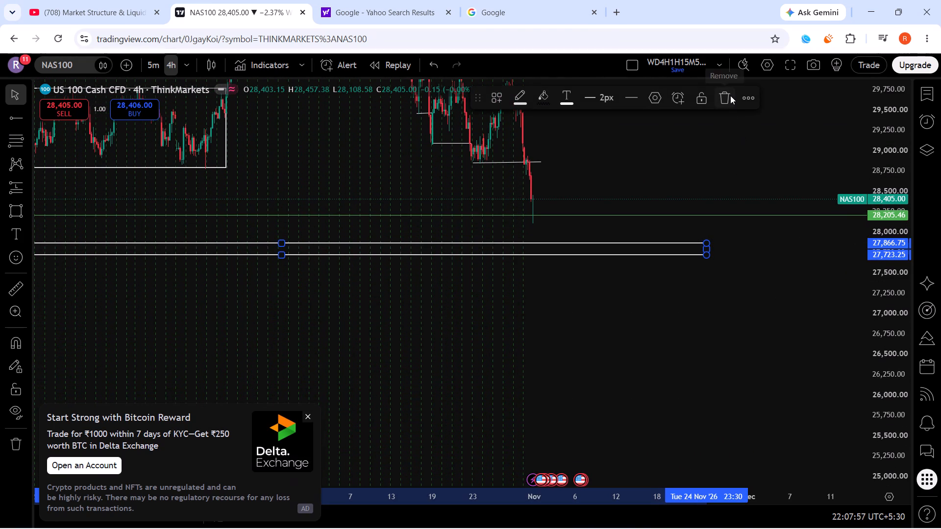
pyautogui.click(730, 96)
pyautogui.scroll(-5, 625, 303)
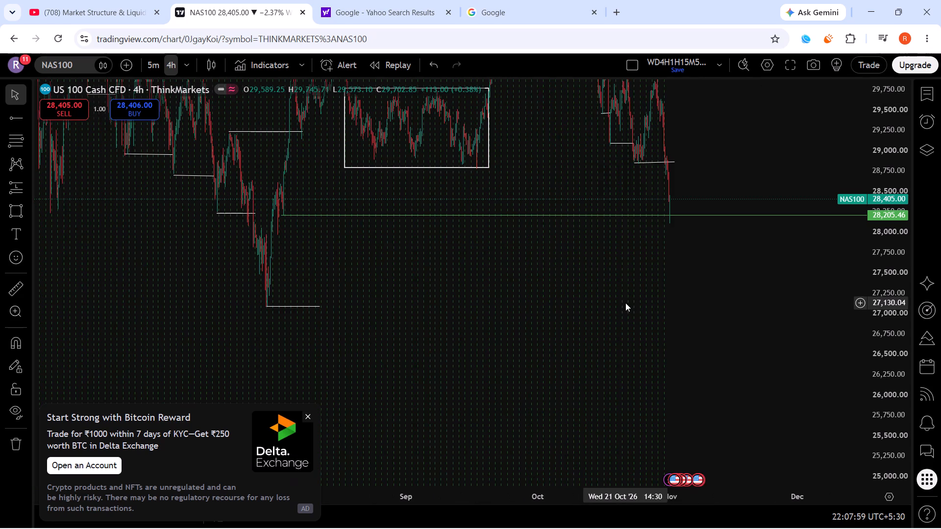
# Examine the 4-hour price history around the 28,205.46 ray, from the late-July low through the August–September range box.
pyautogui.scroll(10, 625, 303)
pyautogui.moveTo(243, 286); pyautogui.dragTo(940, 305)
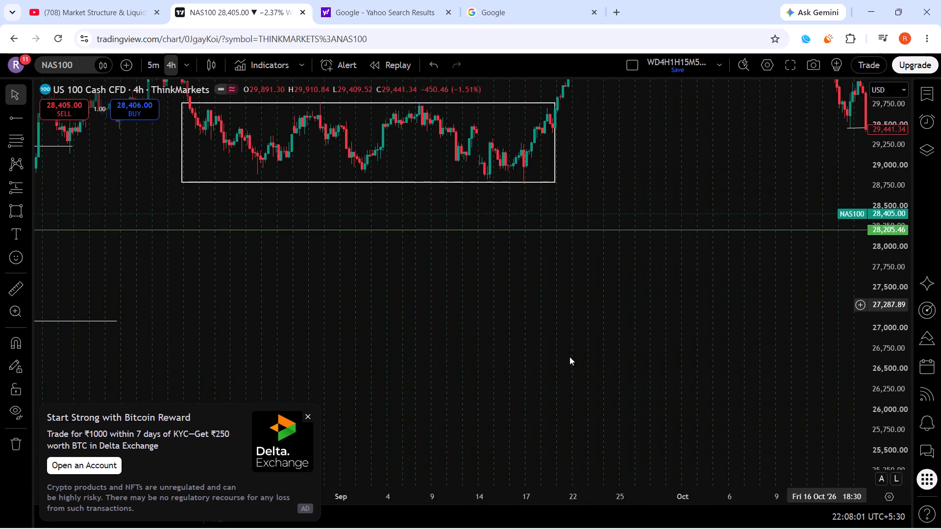
pyautogui.scroll(5, 423, 342)
pyautogui.scroll(-13, 884, 292)
pyautogui.scroll(-3, 555, 339)
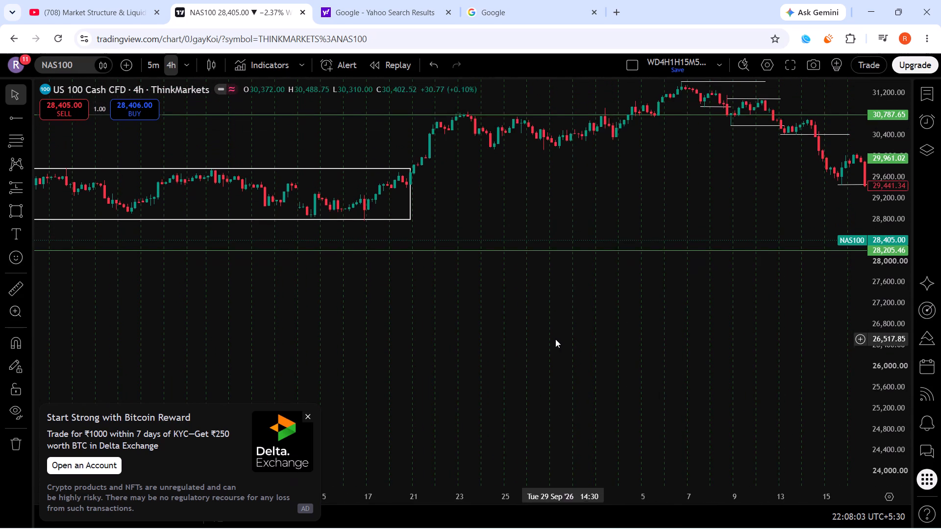
pyautogui.scroll(-13, 555, 339)
pyautogui.scroll(-3, 642, 314)
pyautogui.scroll(-11, 888, 295)
pyautogui.scroll(1, 889, 294)
pyautogui.scroll(-6, 889, 294)
pyautogui.scroll(3, 747, 348)
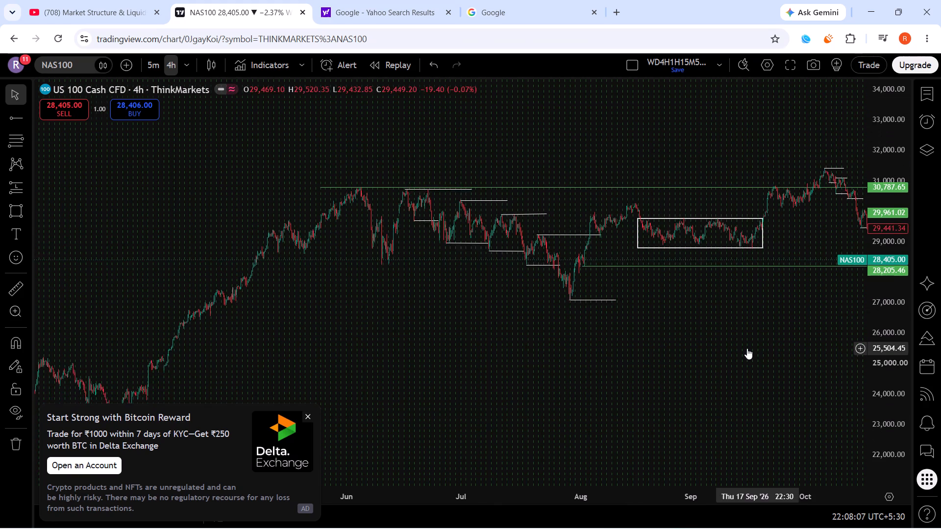
pyautogui.scroll(9, 747, 348)
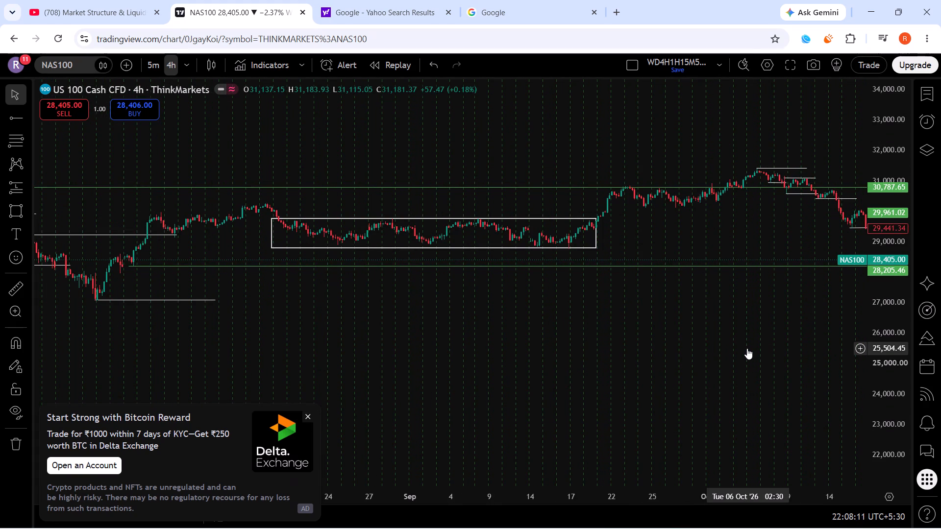
pyautogui.scroll(18, 875, 321)
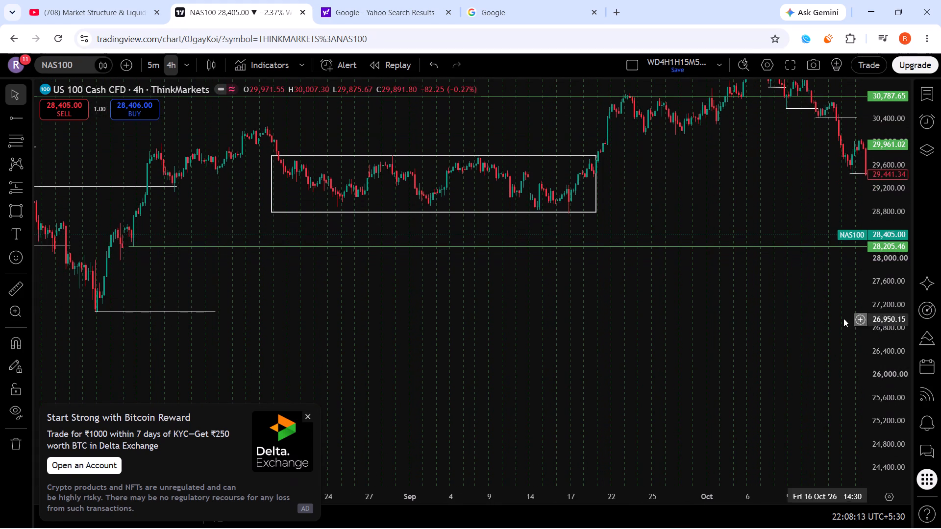
# Examine the late-October 4-hour candles between the 29,961.02 and 28,205.46 rays up close.
pyautogui.moveTo(825, 313); pyautogui.dragTo(403, 310)
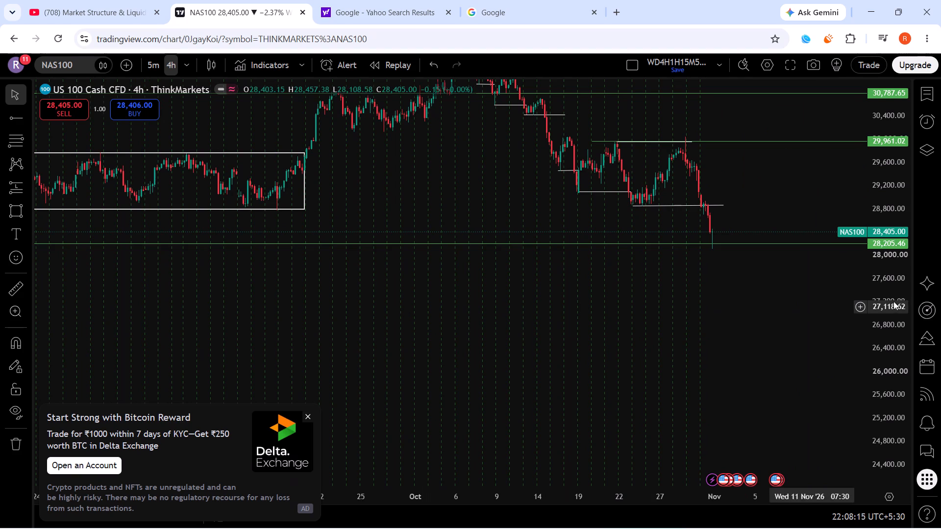
pyautogui.scroll(12, 895, 301)
pyautogui.moveTo(751, 298); pyautogui.dragTo(663, 521)
pyautogui.scroll(5, 743, 369)
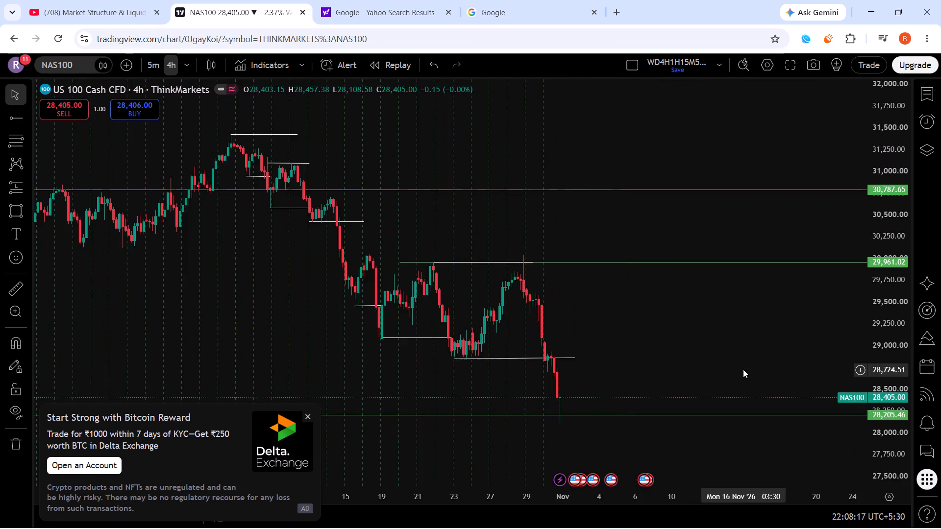
pyautogui.scroll(6, 743, 369)
pyautogui.moveTo(427, 353); pyautogui.dragTo(792, 291)
pyautogui.scroll(5, 775, 310)
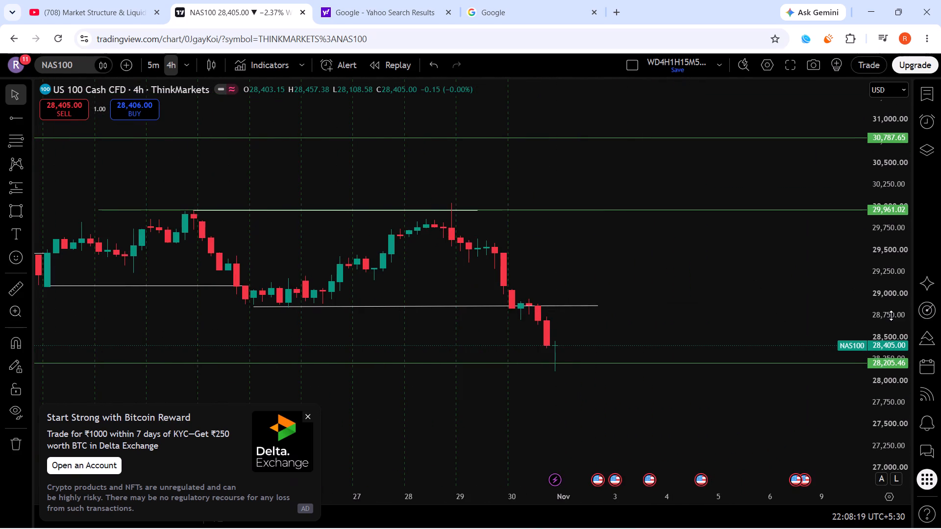
pyautogui.scroll(16, 891, 315)
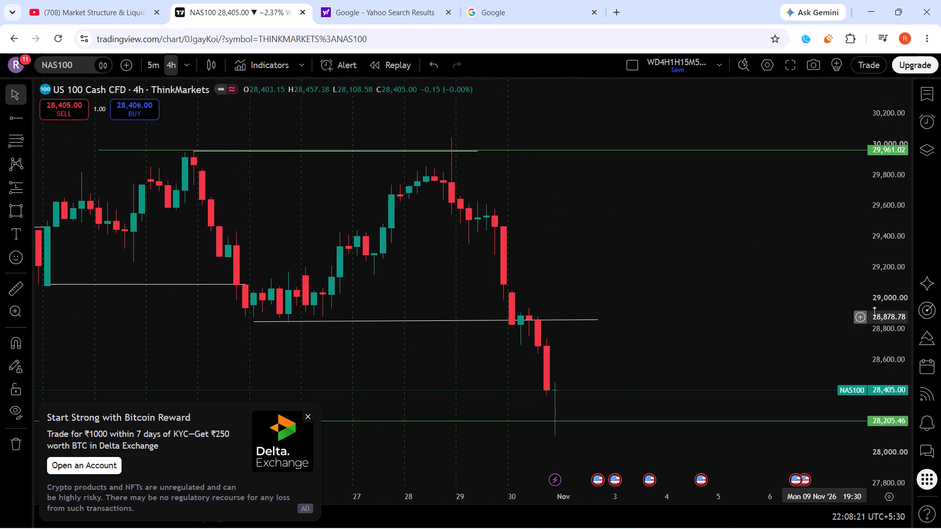
# Compare the latest 4-hour drop to the 28,205.46 ray with the wider July–October structure.
pyautogui.scroll(-11, 875, 311)
pyautogui.scroll(-10, 679, 318)
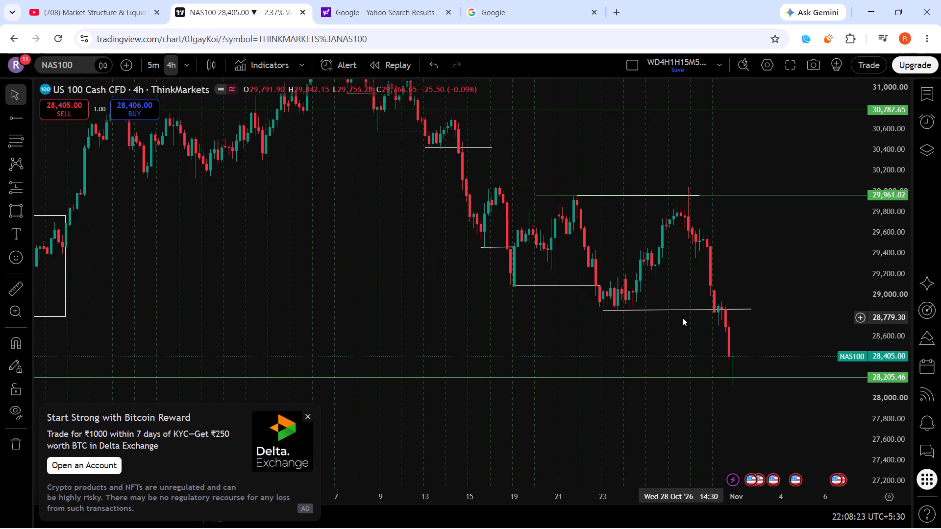
pyautogui.scroll(-10, 876, 285)
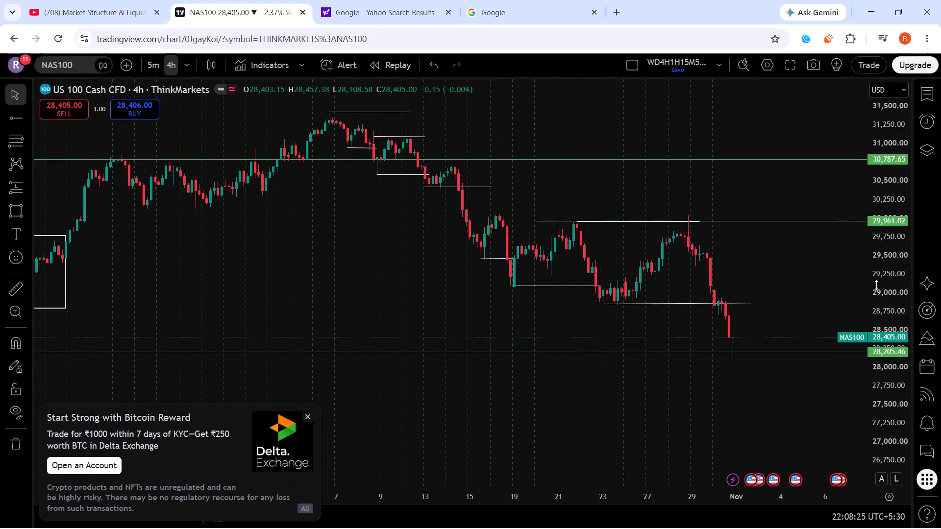
pyautogui.scroll(-10, 876, 285)
pyautogui.scroll(-10, 752, 298)
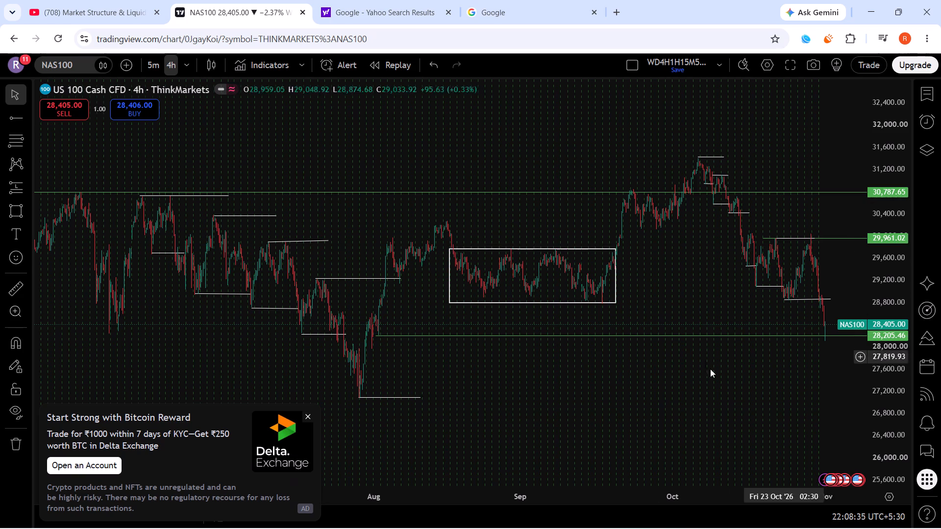
pyautogui.scroll(17, 828, 367)
pyautogui.scroll(5, 843, 362)
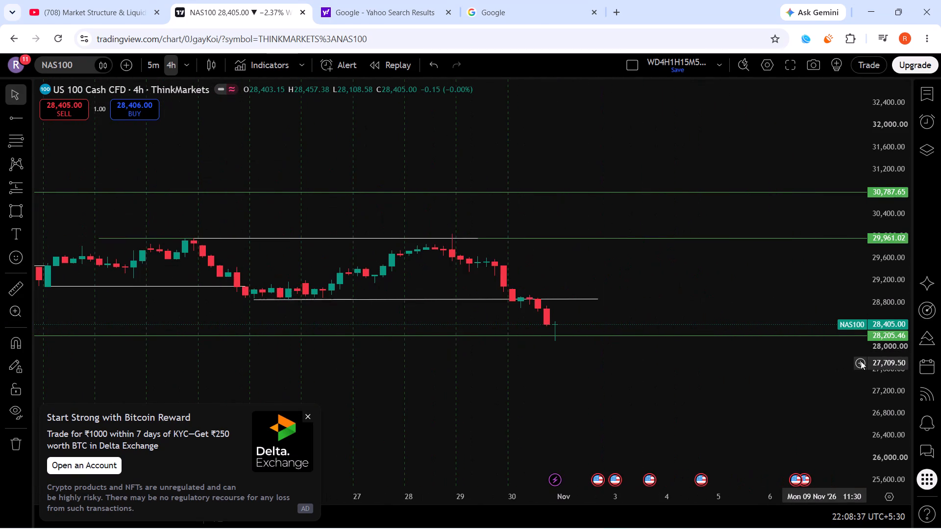
pyautogui.scroll(18, 897, 365)
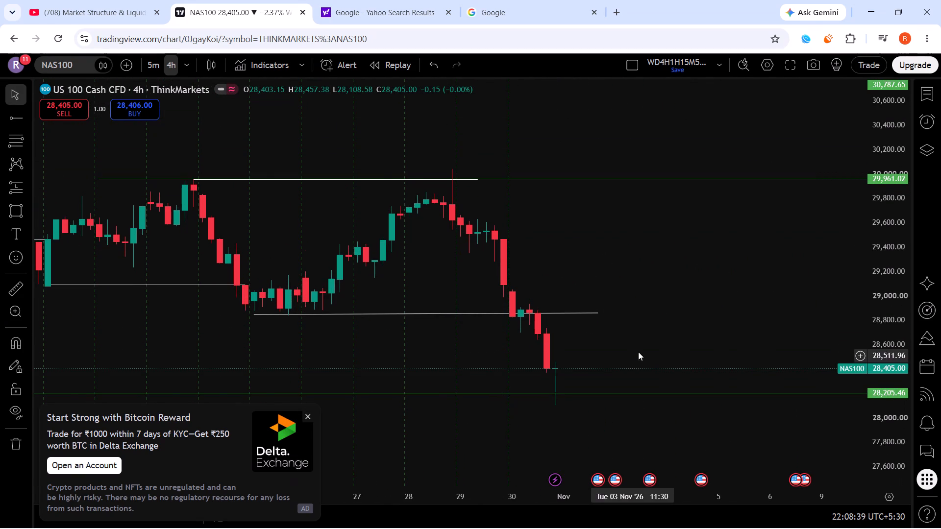
pyautogui.scroll(-3, 638, 352)
# Switch to the YouTube market structure and liquidity sweep lesson and resume its playback.
pyautogui.click(95, 0)
pyautogui.click(324, 237)
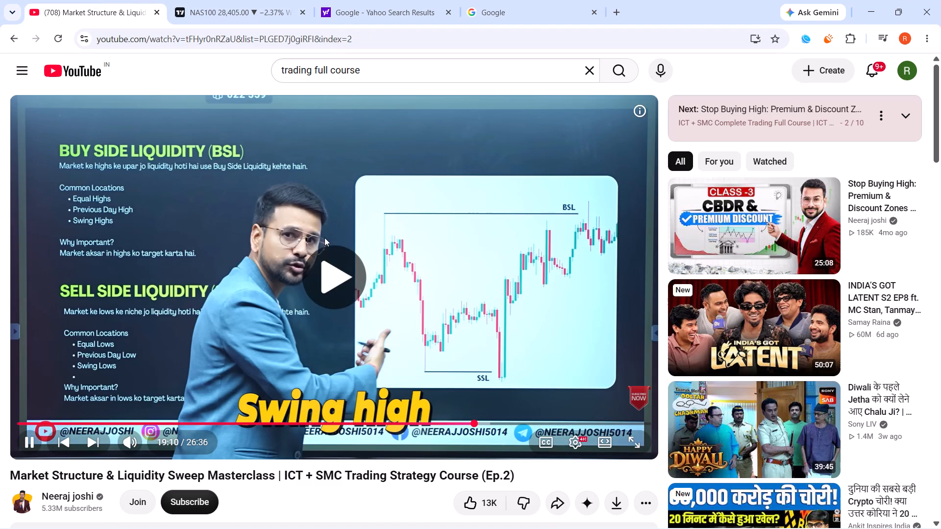
# Return to TradingView and switch the NAS100 chart to the 5-minute timeframe.
pyautogui.click(230, 0)
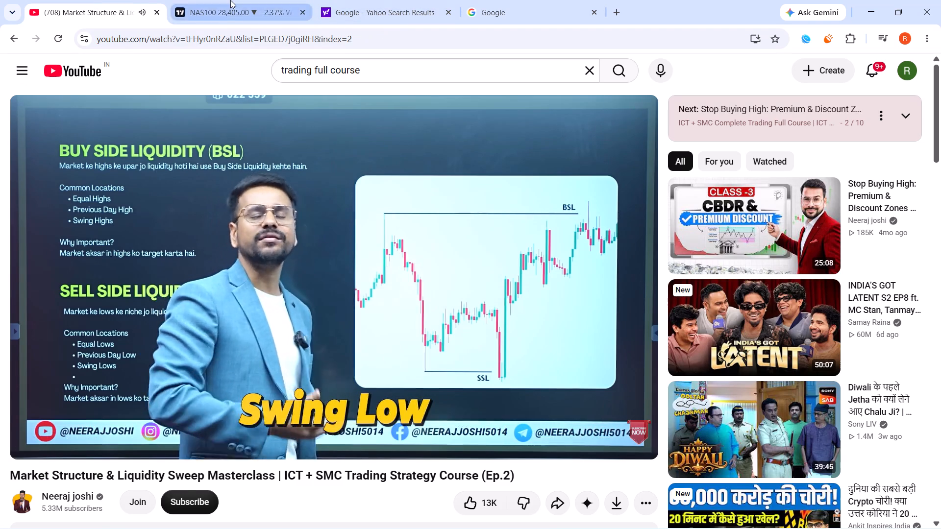
pyautogui.click(153, 67)
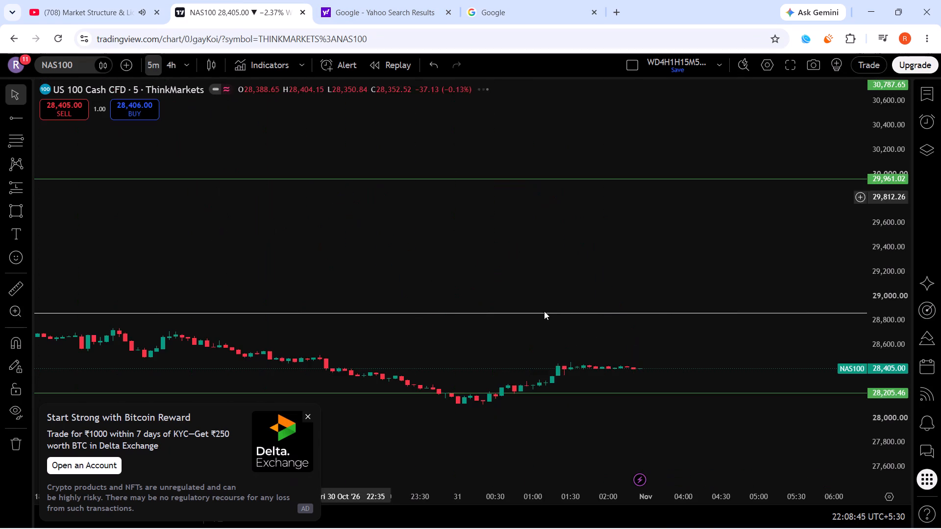
# Examine the 5-minute decline of 30–31 October and the rebound around the 28,205.46 ray.
pyautogui.scroll(5, 651, 330)
pyautogui.scroll(6, 855, 373)
pyautogui.scroll(12, 895, 359)
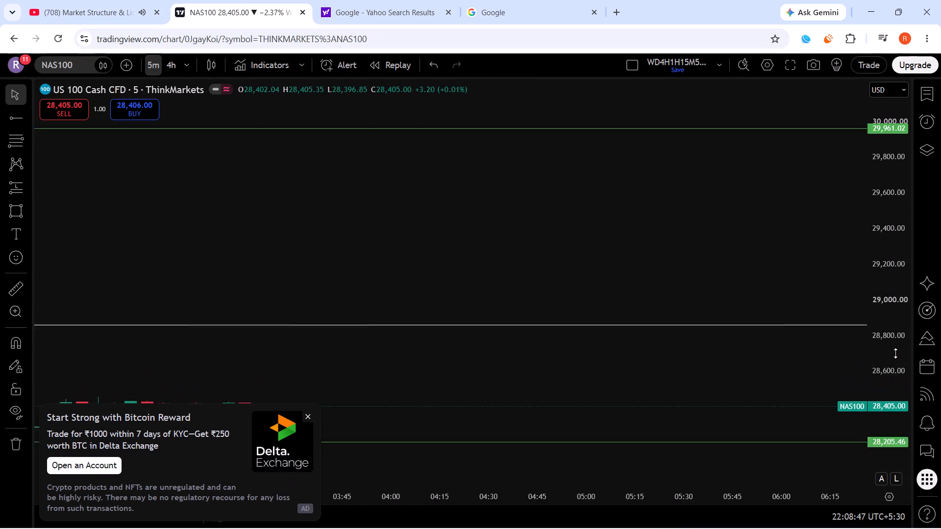
pyautogui.scroll(-20, 219, 322)
pyautogui.scroll(-12, 219, 322)
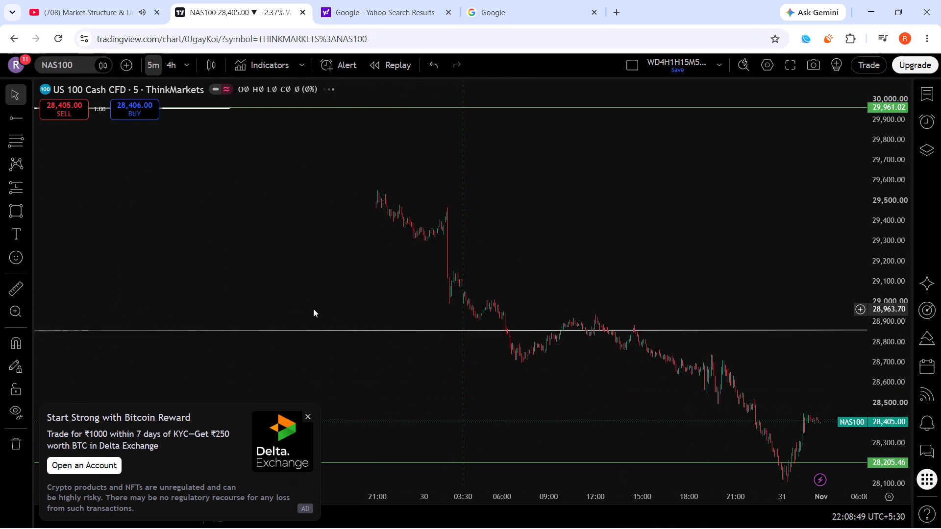
pyautogui.scroll(-6, 606, 391)
pyautogui.moveTo(678, 396); pyautogui.dragTo(580, 276)
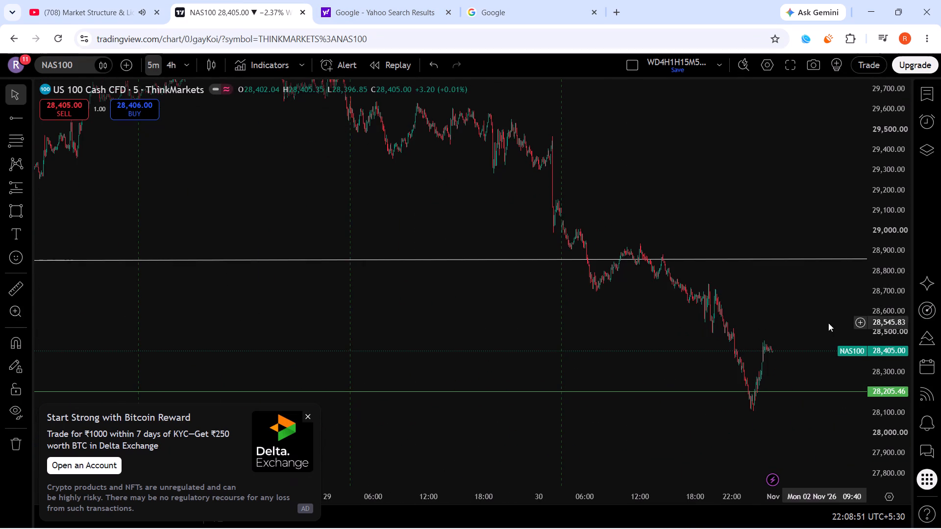
pyautogui.scroll(18, 887, 328)
pyautogui.scroll(4, 806, 344)
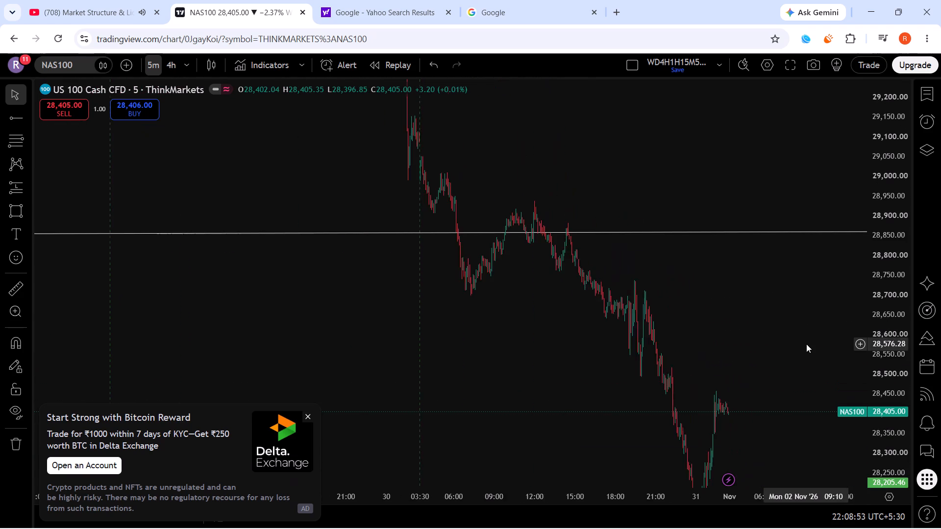
pyautogui.scroll(12, 804, 344)
pyautogui.moveTo(598, 342); pyautogui.dragTo(663, 256)
pyautogui.scroll(5, 686, 310)
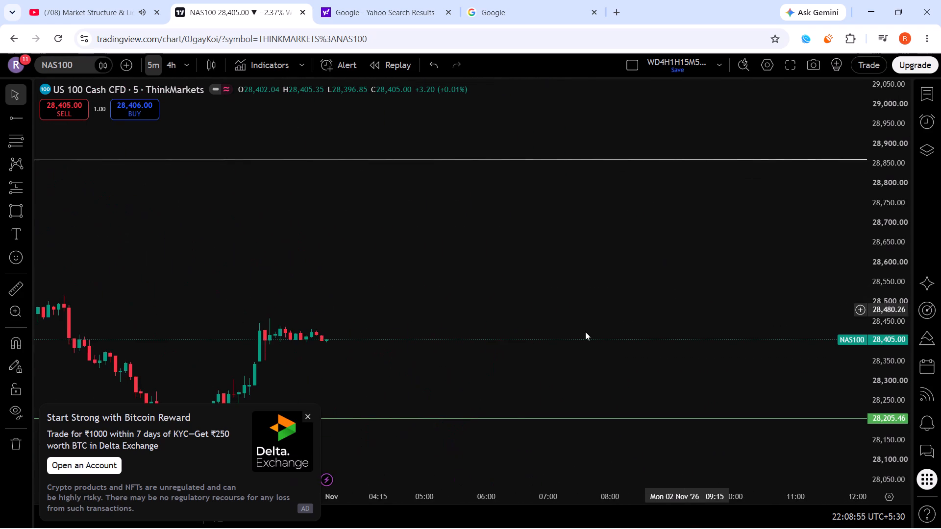
pyautogui.moveTo(493, 329); pyautogui.dragTo(857, 252)
pyautogui.scroll(11, 882, 325)
pyautogui.scroll(4, 606, 345)
pyautogui.moveTo(611, 338); pyautogui.dragTo(641, 287)
pyautogui.scroll(4, 610, 323)
pyautogui.moveTo(340, 307); pyautogui.dragTo(708, 267)
pyautogui.scroll(-5, 708, 267)
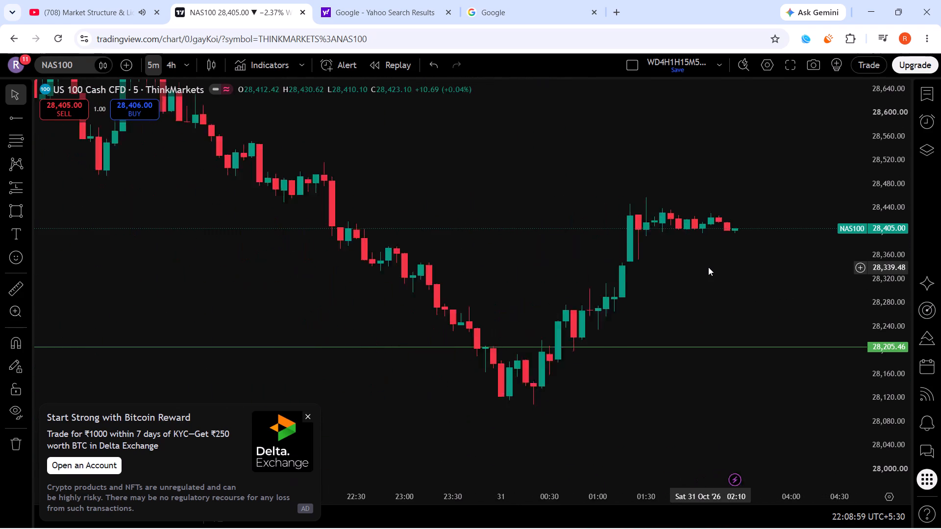
# Measure the 31 October rebound on the 5-minute chart from just below the 28,205.46 ray to its high, and clear the measurement.
pyautogui.click(15, 285)
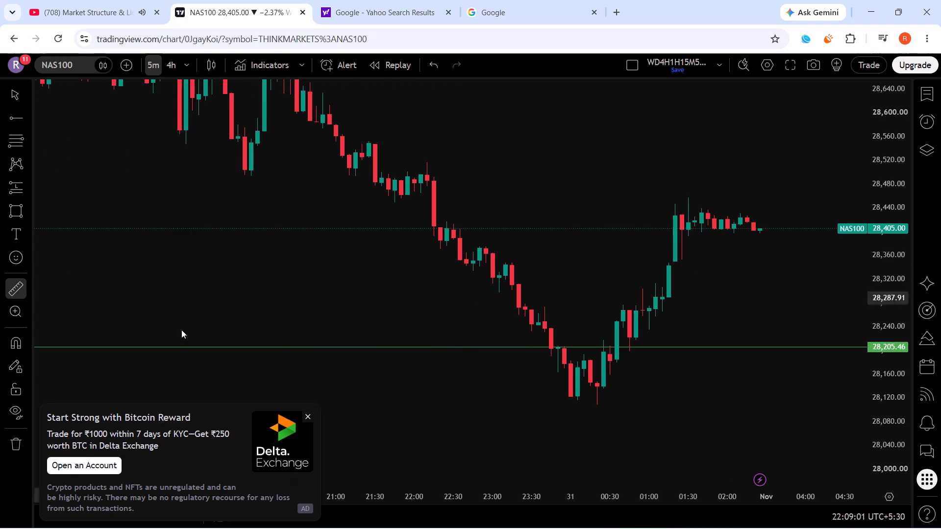
pyautogui.moveTo(614, 362); pyautogui.dragTo(653, 287)
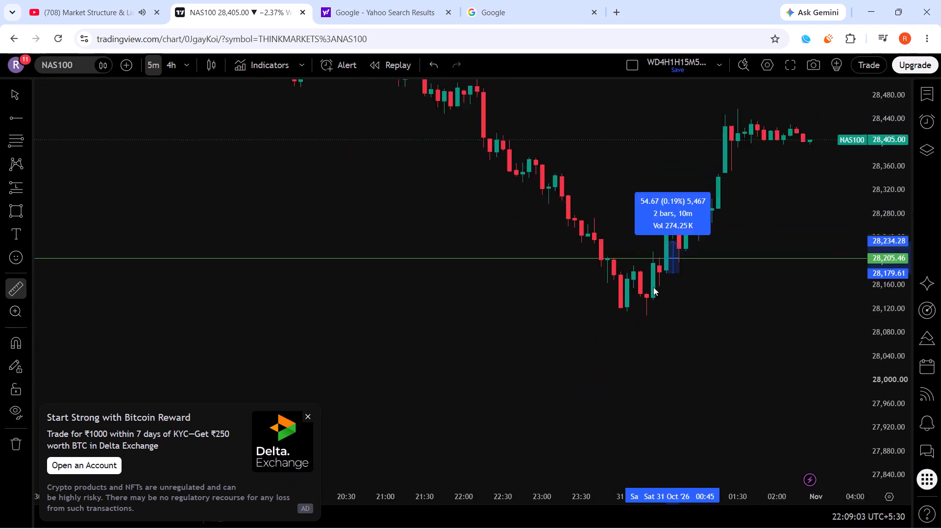
pyautogui.moveTo(653, 287); pyautogui.dragTo(565, 407)
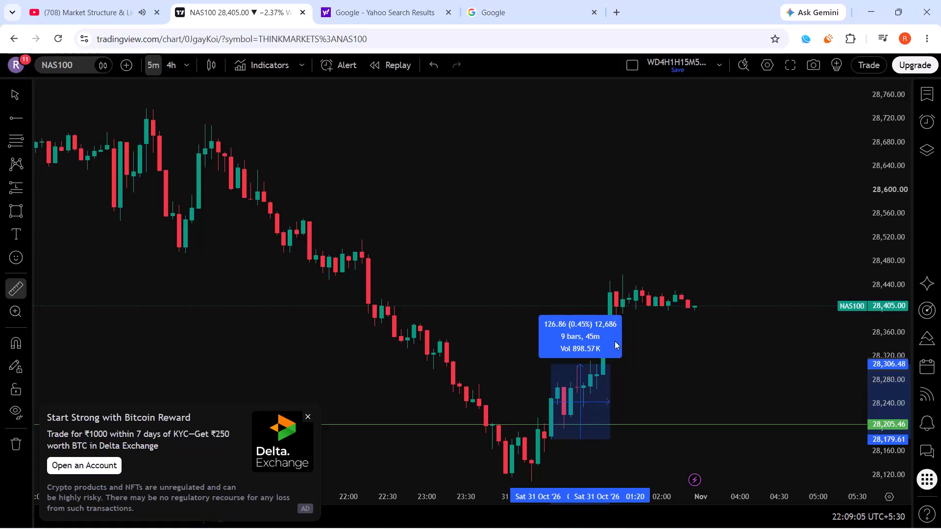
pyautogui.click(674, 273)
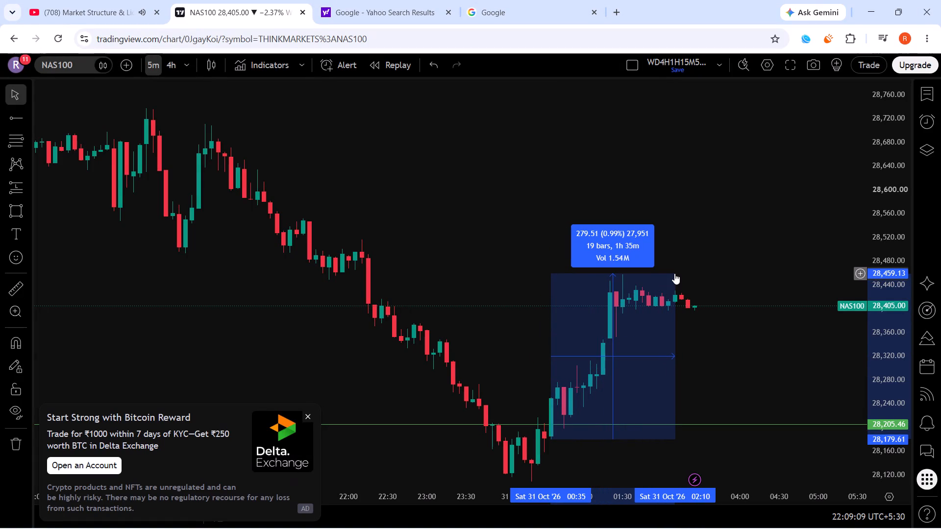
pyautogui.click(628, 344)
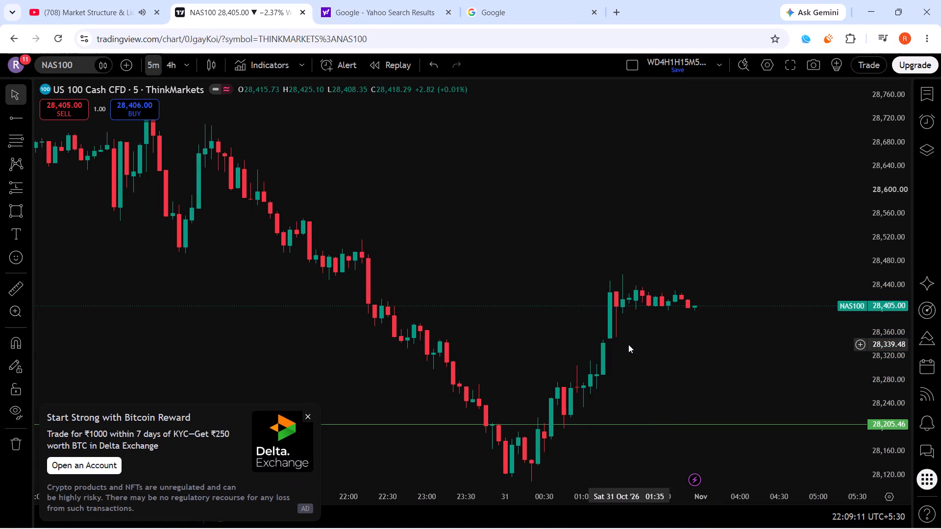
# Review the wider 5-minute decline of late October leading into the 28,205.46 ray.
pyautogui.scroll(-5, 638, 333)
pyautogui.scroll(-3, 927, 277)
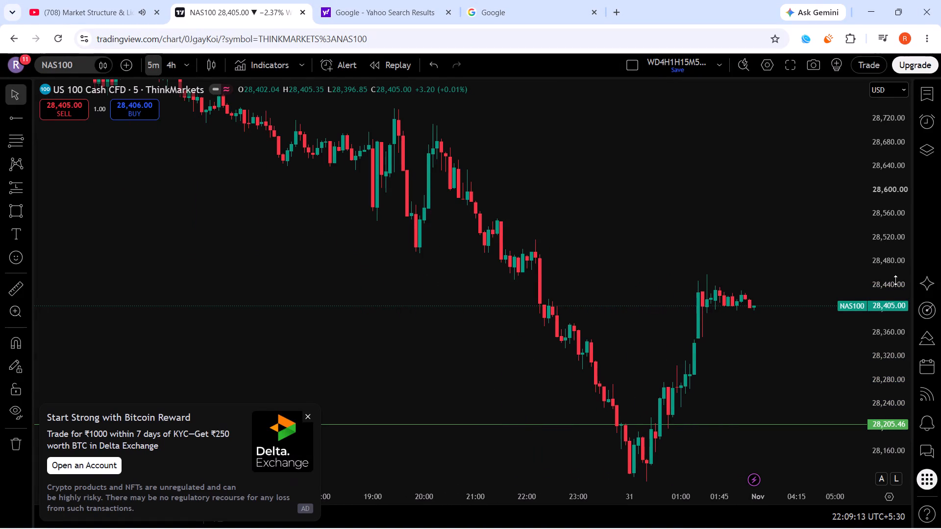
pyautogui.scroll(-16, 895, 280)
pyautogui.scroll(-20, 473, 243)
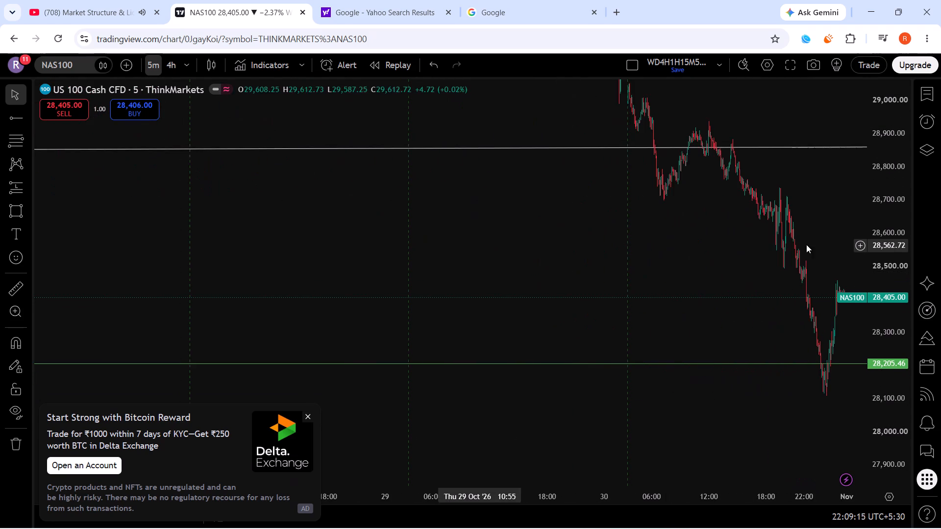
pyautogui.scroll(-12, 893, 247)
# Switch back to the YouTube liquidity lesson, briefly pause it and resume watching the buy-side liquidity explanation.
pyautogui.click(64, 0)
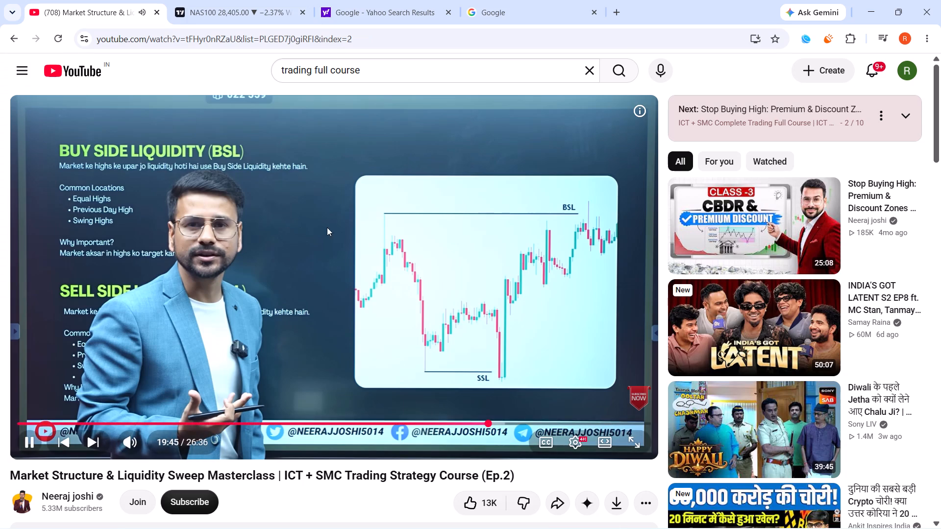
pyautogui.click(353, 244)
pyautogui.click(353, 244)
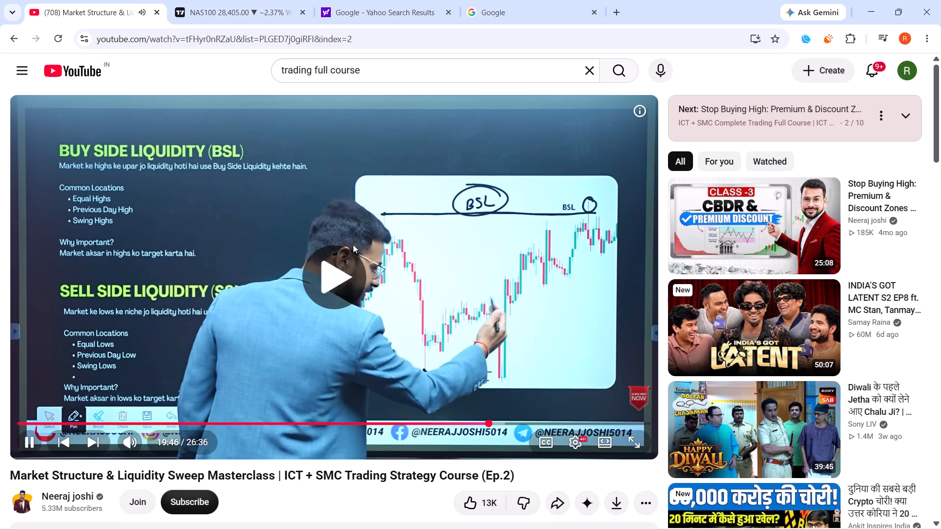
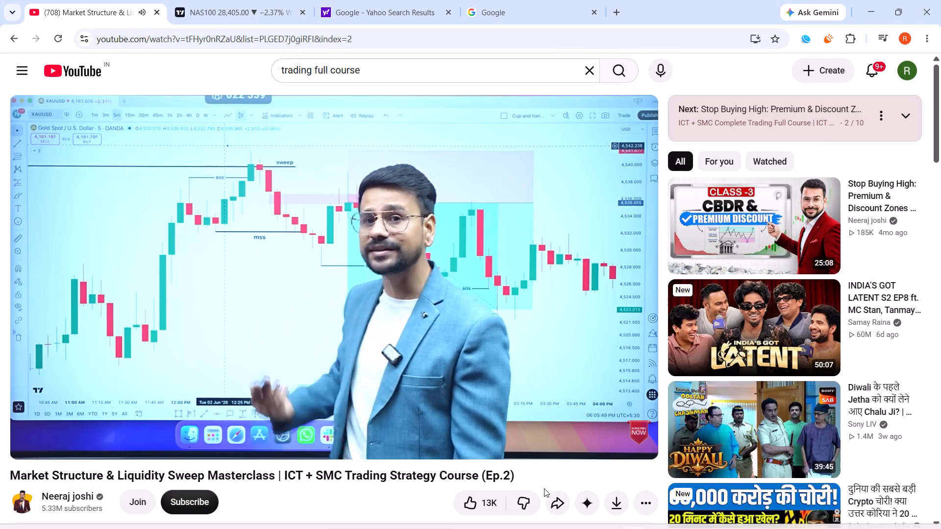
# Finish watching the Episode 2 lesson and start Episode 3, on premium and discount zones, from the ICT + SMC course playlist.
pyautogui.click(566, 325)
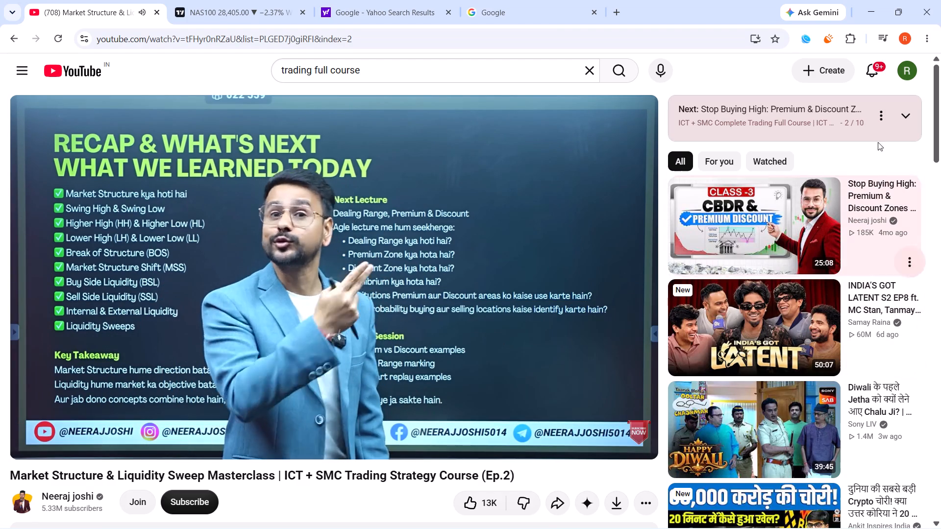
pyautogui.click(903, 112)
pyautogui.click(797, 243)
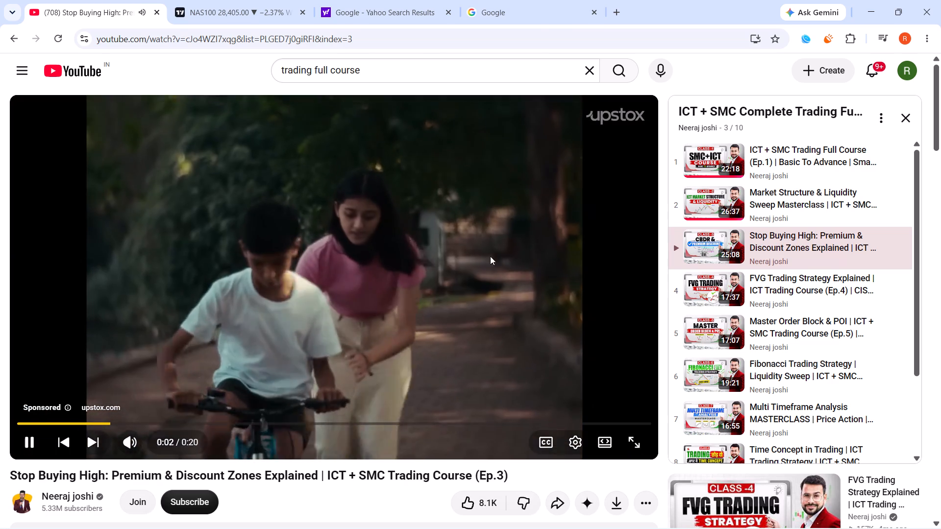
# Switch to the NAS100 chart in TradingView and review the marked 5-minute swing highs and lows across mid to late October.
pyautogui.click(204, 4)
pyautogui.scroll(-4, 410, 201)
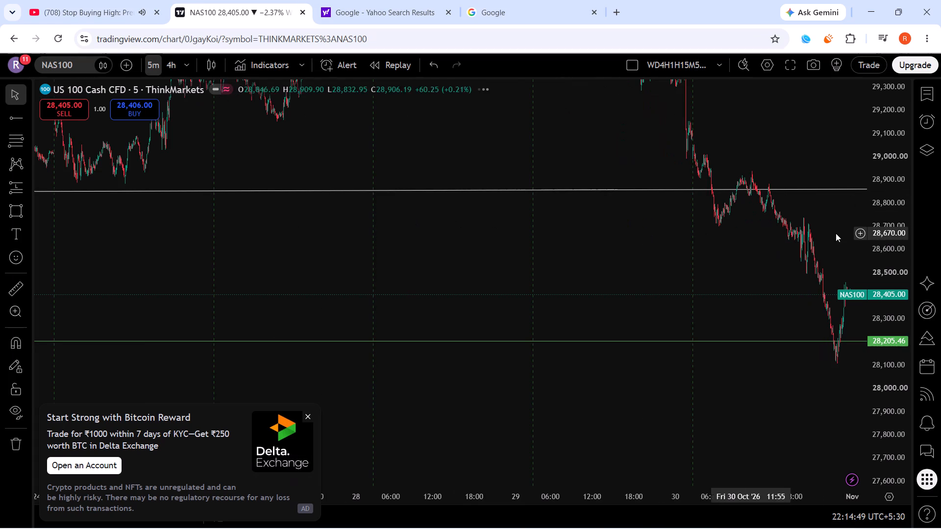
pyautogui.scroll(-5, 911, 240)
pyautogui.scroll(-20, 896, 261)
pyautogui.scroll(-4, 399, 378)
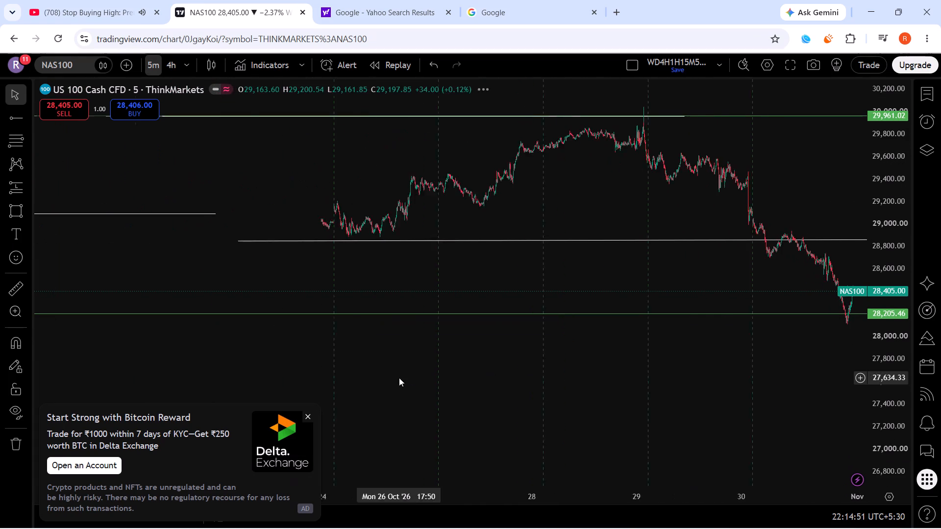
pyautogui.scroll(-10, 399, 378)
pyautogui.scroll(-6, 520, 333)
pyautogui.moveTo(293, 273); pyautogui.dragTo(706, 314)
pyautogui.scroll(-6, 529, 307)
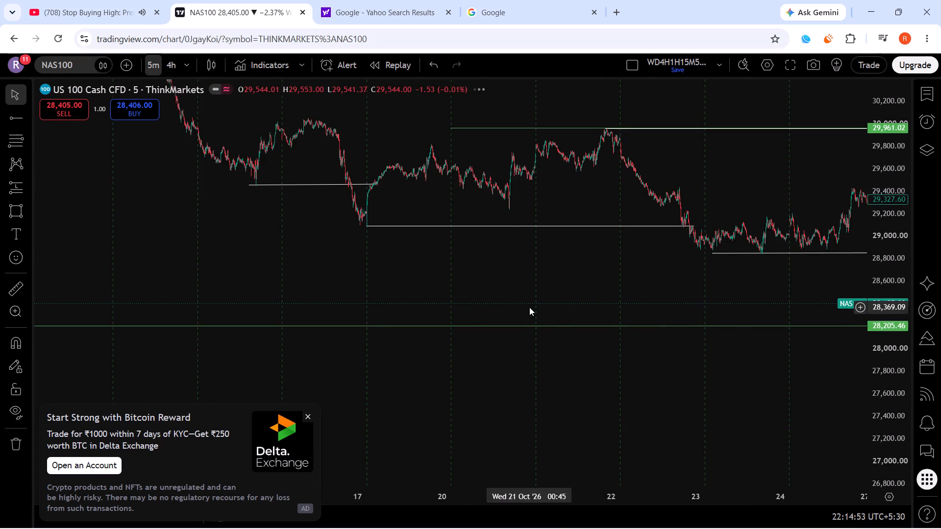
pyautogui.scroll(-6, 877, 246)
pyautogui.scroll(-7, 388, 348)
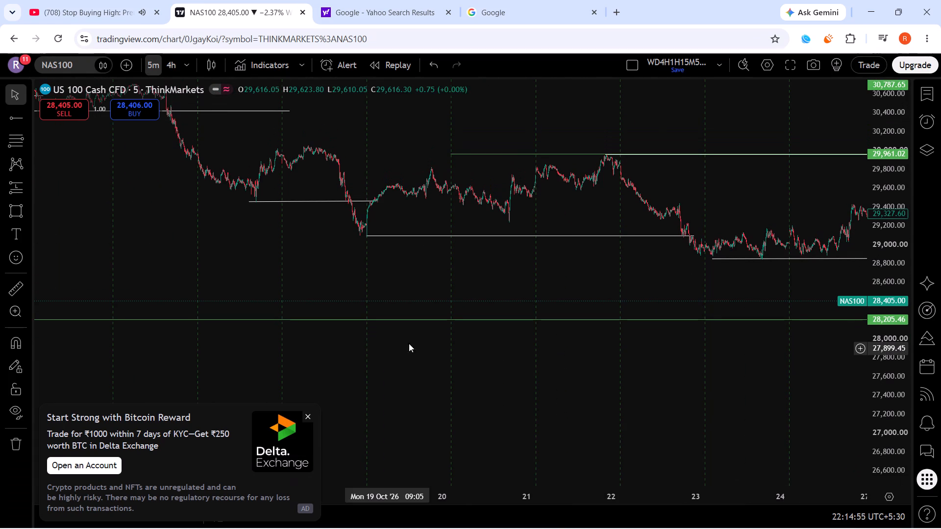
pyautogui.scroll(-6, 580, 284)
pyautogui.scroll(3, 580, 284)
pyautogui.scroll(-9, 580, 284)
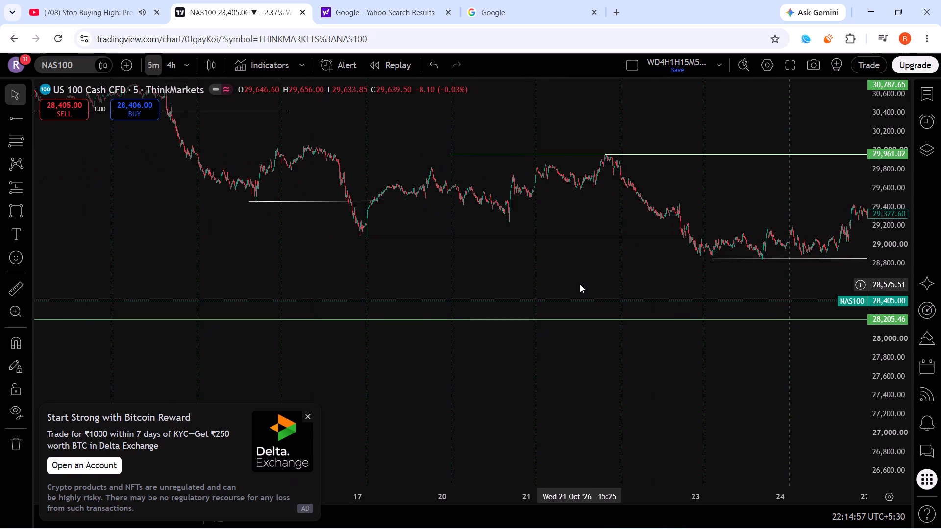
pyautogui.scroll(5, 885, 250)
pyautogui.scroll(18, 885, 250)
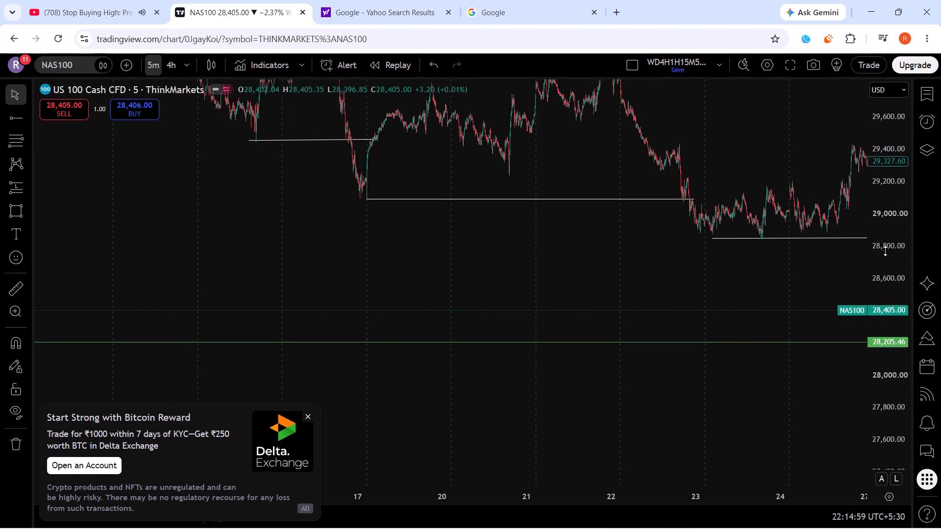
pyautogui.scroll(3, 885, 251)
pyautogui.scroll(-7, 587, 286)
pyautogui.moveTo(647, 249); pyautogui.dragTo(487, 400)
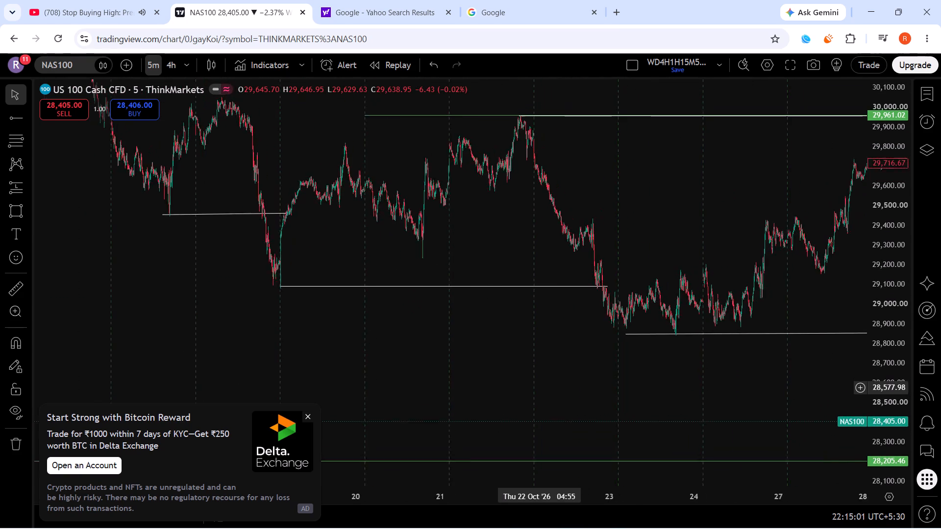
pyautogui.moveTo(487, 400); pyautogui.dragTo(397, 407)
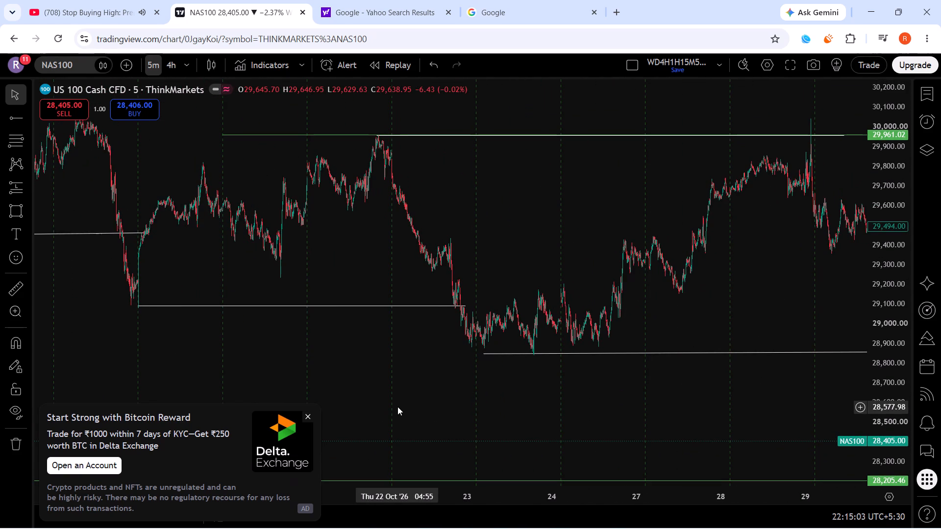
# Change the NAS100 chart to the 4-hour timeframe and bring the October decline towards the 28,205.46 ray into view.
pyautogui.click(175, 65)
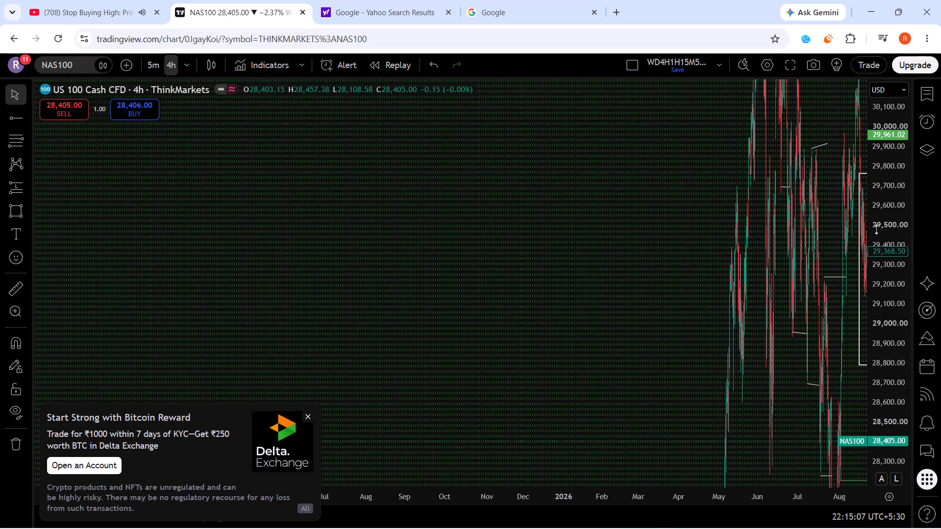
pyautogui.scroll(-20, 876, 236)
pyautogui.scroll(20, 823, 287)
pyautogui.scroll(1, 823, 287)
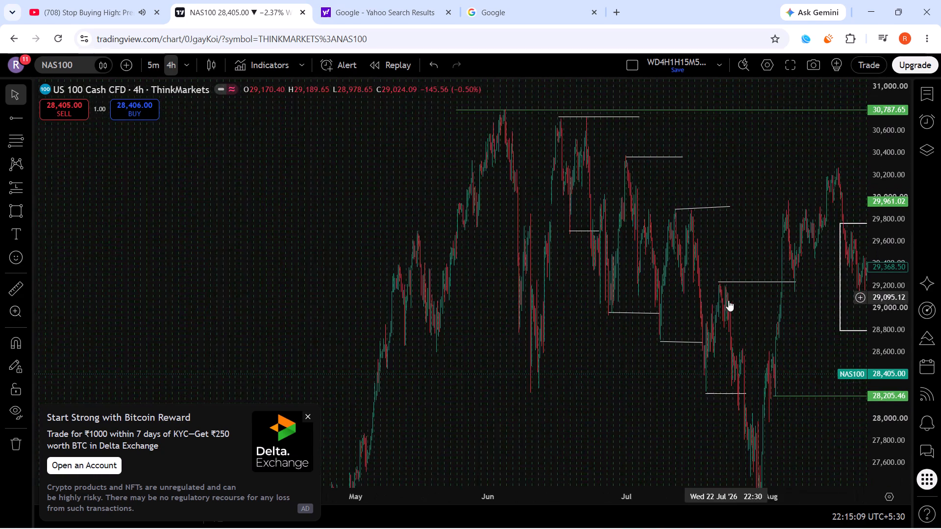
pyautogui.scroll(19, 728, 300)
pyautogui.moveTo(835, 275); pyautogui.dragTo(307, 354)
pyautogui.scroll(-5, 683, 351)
pyautogui.moveTo(828, 349); pyautogui.dragTo(0, 309)
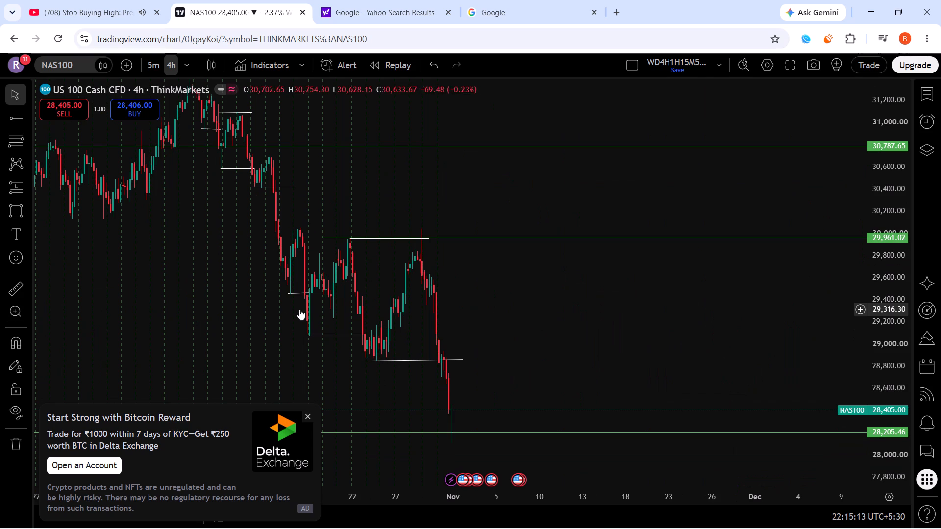
pyautogui.scroll(-13, 879, 278)
# Switch back to YouTube and watch the opening of the Episode 3 premium and discount lesson.
pyautogui.click(98, 4)
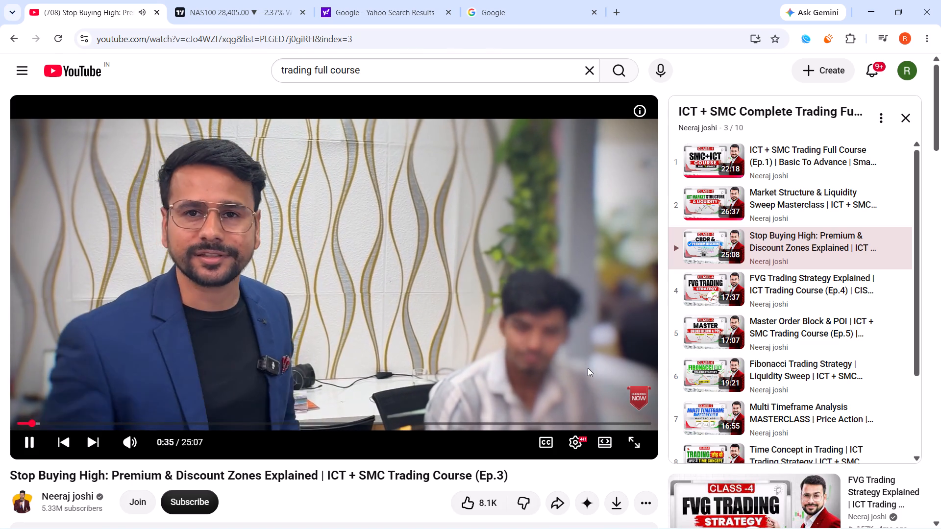
pyautogui.click(593, 294)
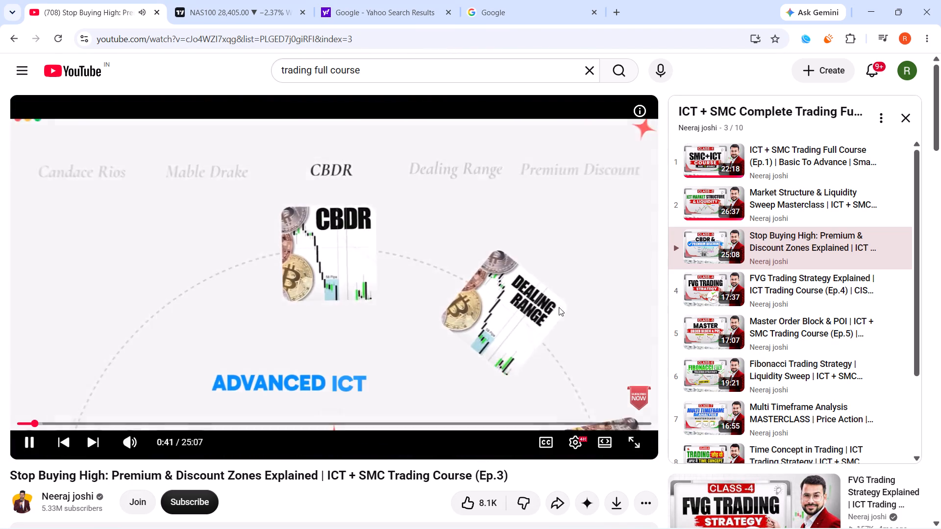
# Return to the TradingView chart and examine the 4-hour structure from June to early November, including the consolidation box and green rays.
pyautogui.click(227, 0)
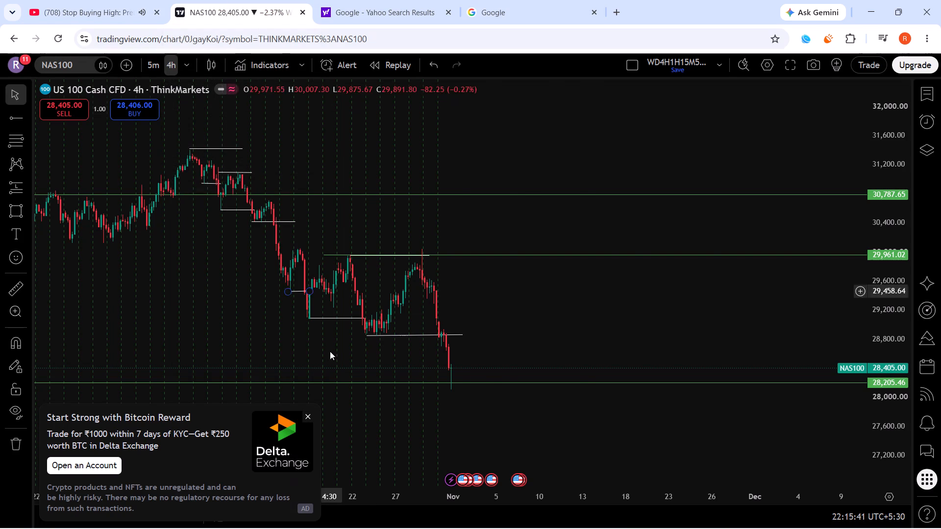
pyautogui.scroll(-10, 330, 351)
pyautogui.scroll(-5, 881, 321)
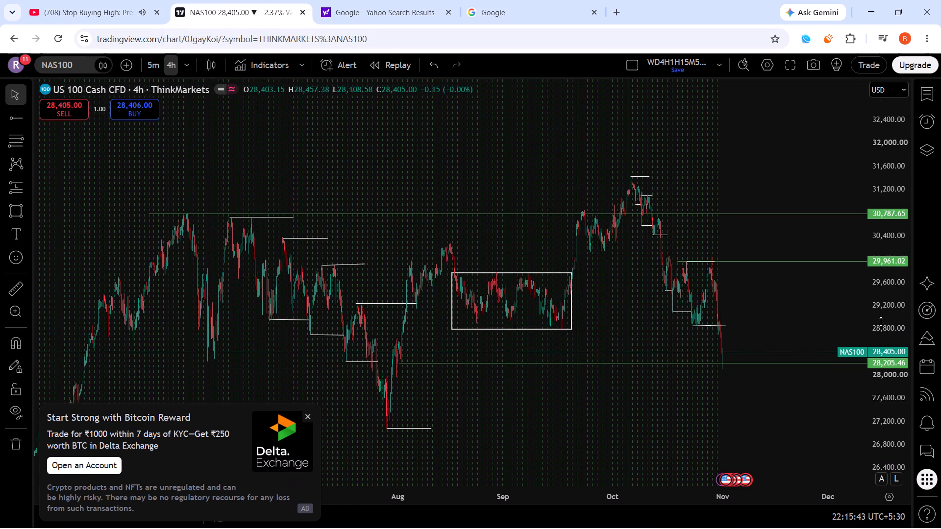
pyautogui.scroll(-13, 881, 321)
pyautogui.scroll(7, 751, 377)
pyautogui.scroll(-3, 751, 377)
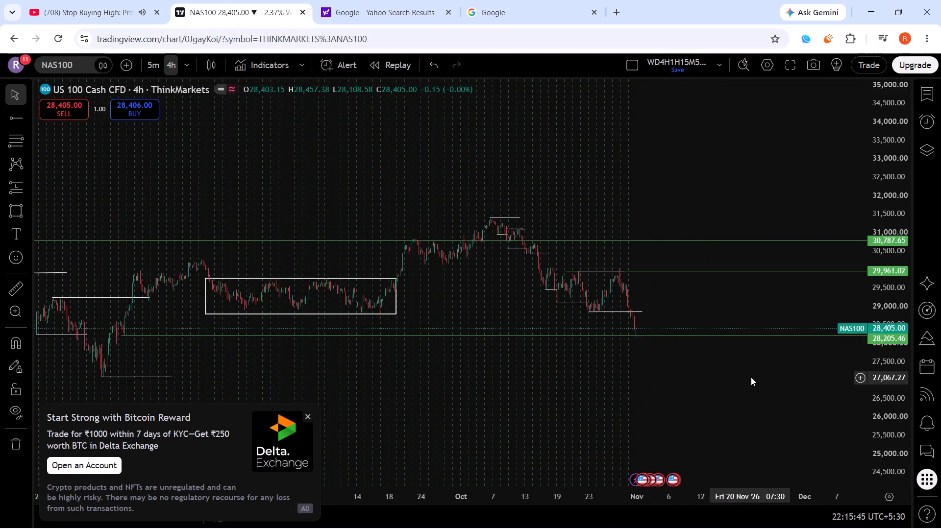
pyautogui.scroll(-10, 751, 377)
pyautogui.scroll(9, 751, 377)
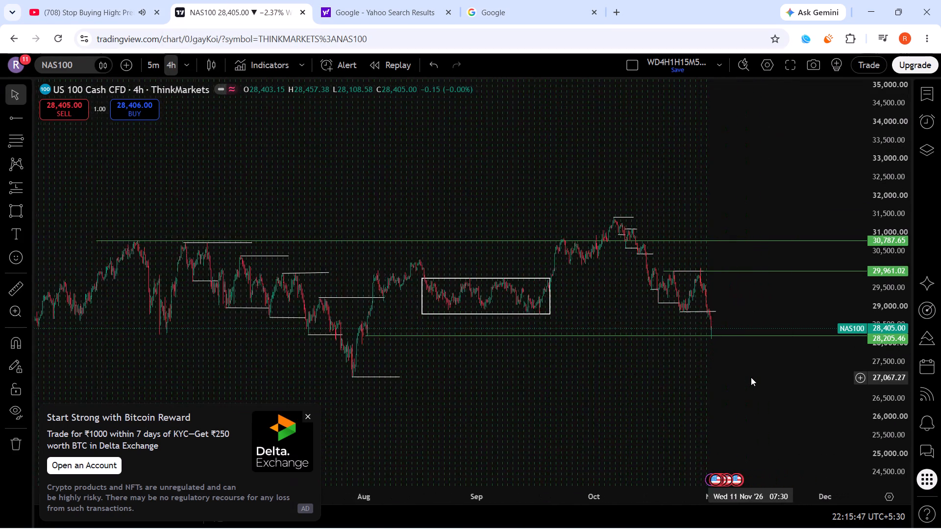
pyautogui.scroll(10, 874, 293)
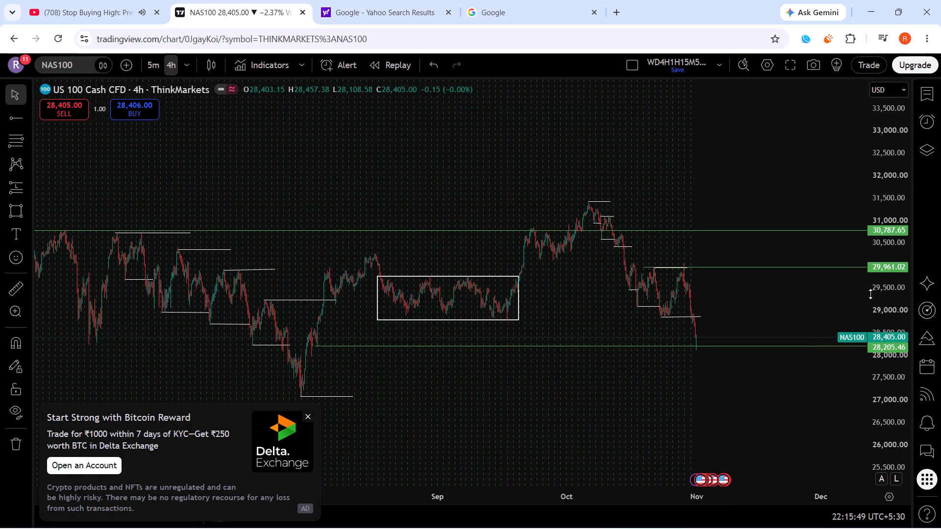
pyautogui.scroll(1, 870, 294)
pyautogui.scroll(-5, 595, 353)
pyautogui.scroll(9, 595, 353)
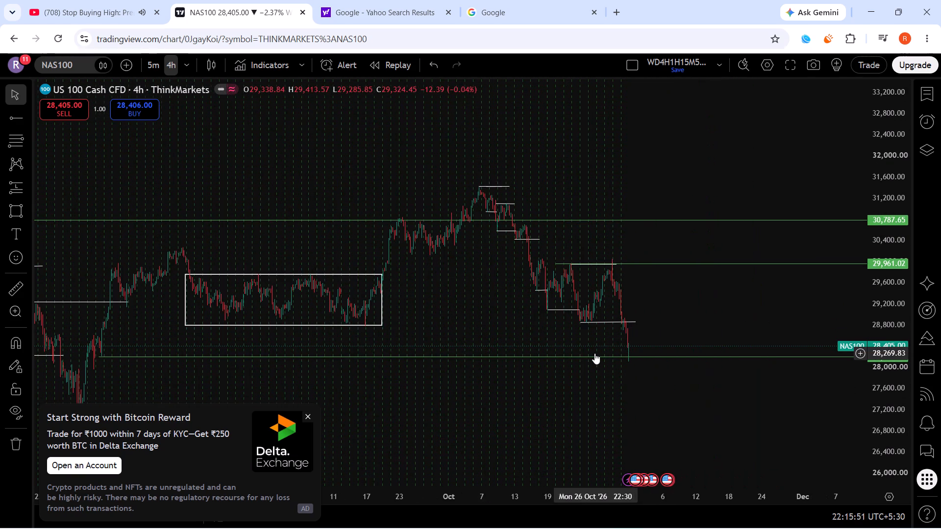
# Move the green horizontal ray at 28,205.46 up to 28,235.10 and deselect it.
pyautogui.click(153, 357)
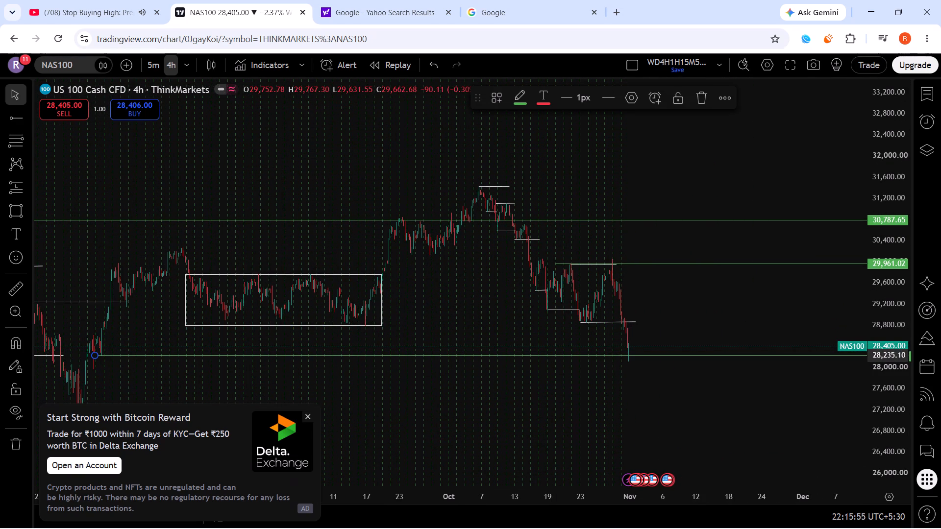
pyautogui.click(163, 370)
# Move the short white trend line from the 20 July swing low up to the late-July swing high, at about 28,617.
pyautogui.moveTo(129, 378); pyautogui.dragTo(582, 377)
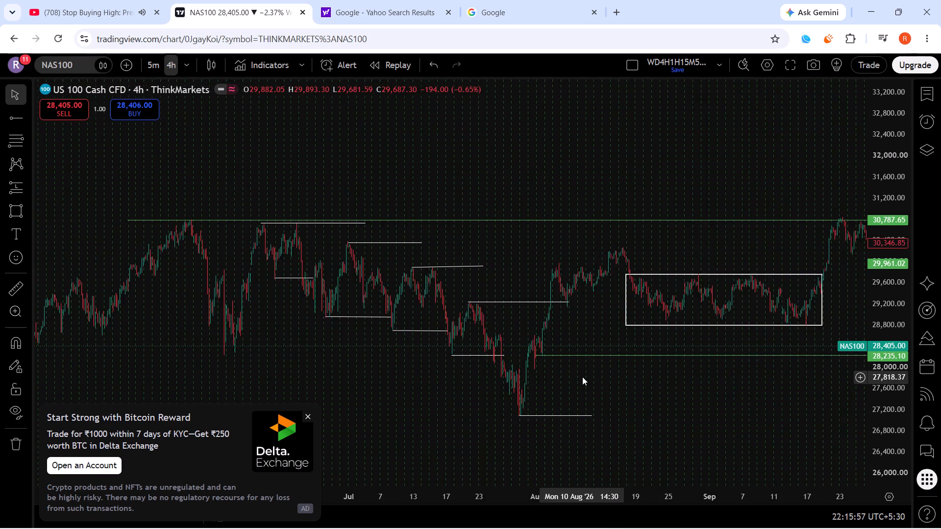
pyautogui.scroll(10, 582, 377)
pyautogui.moveTo(173, 380); pyautogui.dragTo(898, 380)
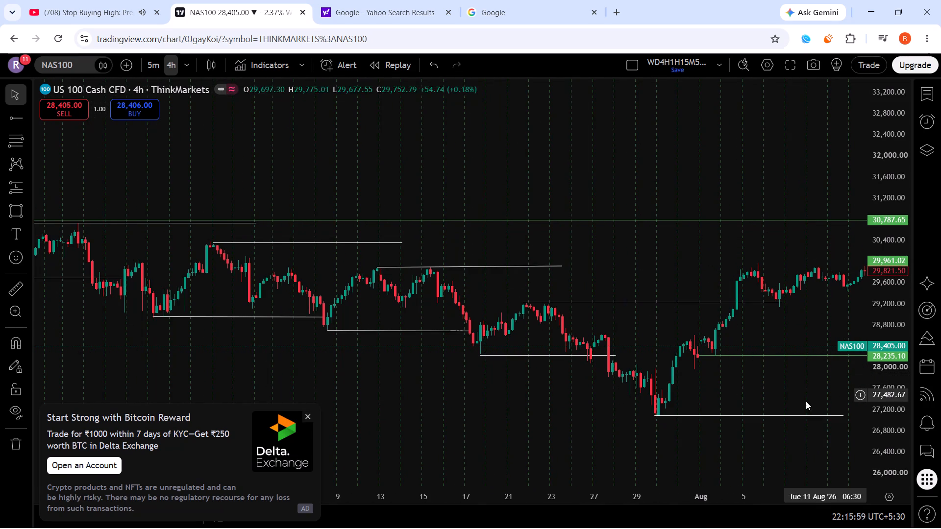
pyautogui.scroll(1, 783, 404)
pyautogui.scroll(-5, 783, 404)
pyautogui.moveTo(813, 376); pyautogui.dragTo(605, 378)
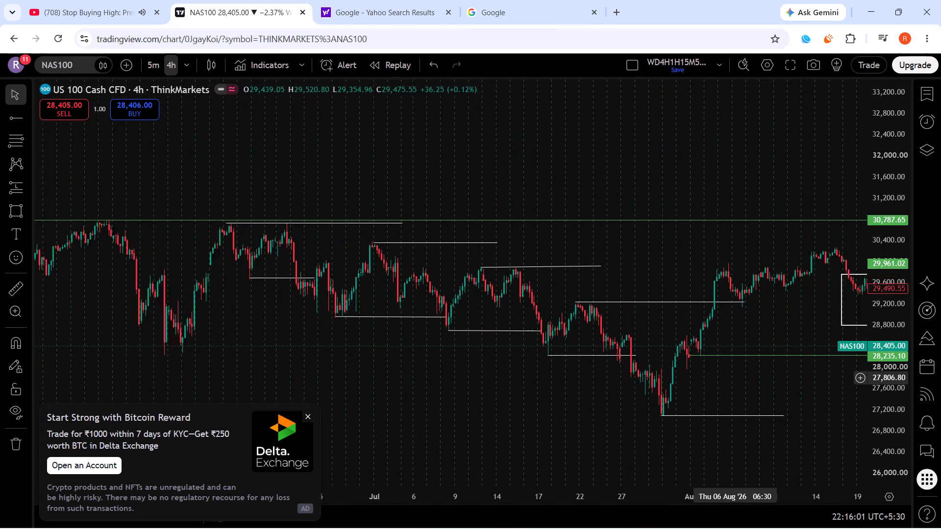
pyautogui.moveTo(605, 378); pyautogui.dragTo(569, 378)
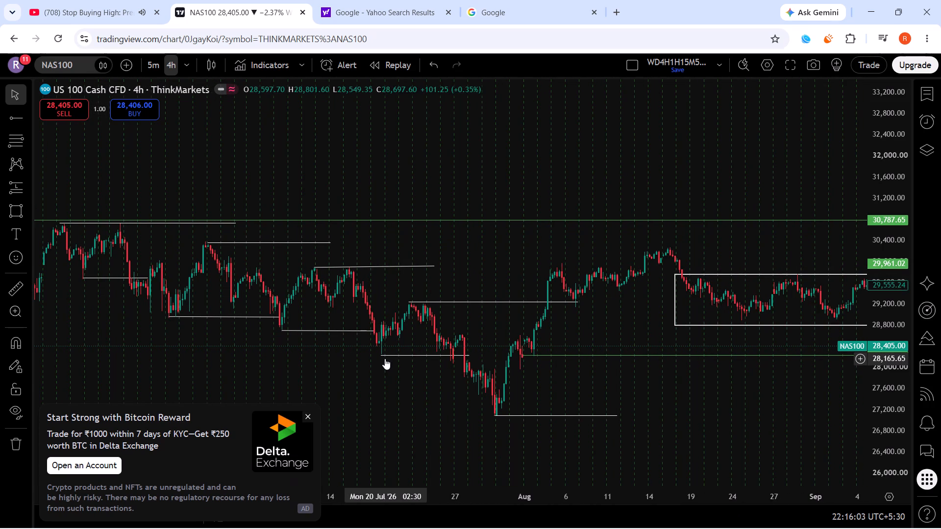
pyautogui.moveTo(421, 355); pyautogui.dragTo(531, 338)
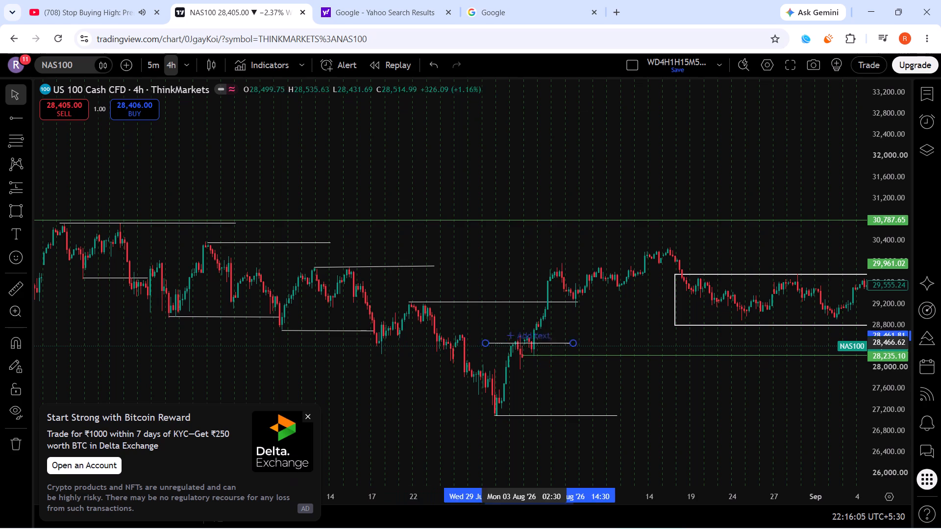
pyautogui.moveTo(531, 338); pyautogui.dragTo(496, 335)
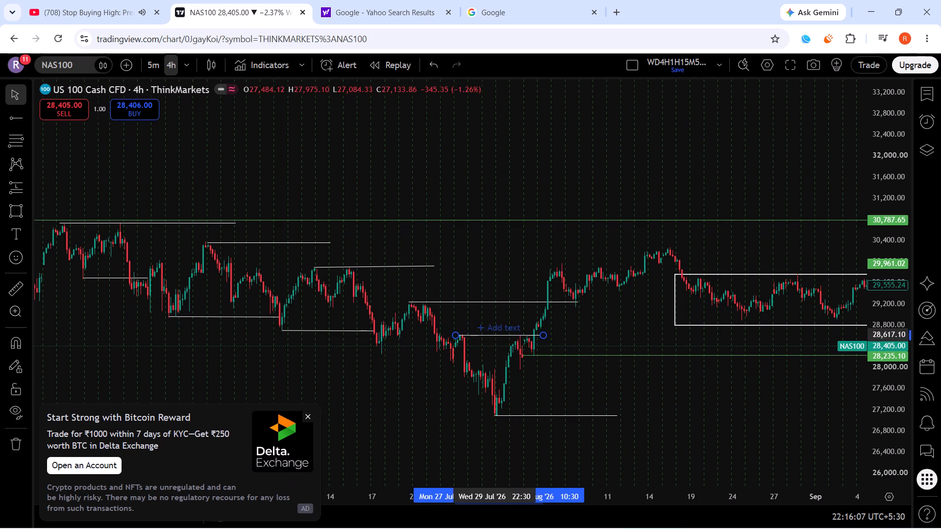
pyautogui.moveTo(496, 335); pyautogui.dragTo(496, 335)
pyautogui.click(582, 376)
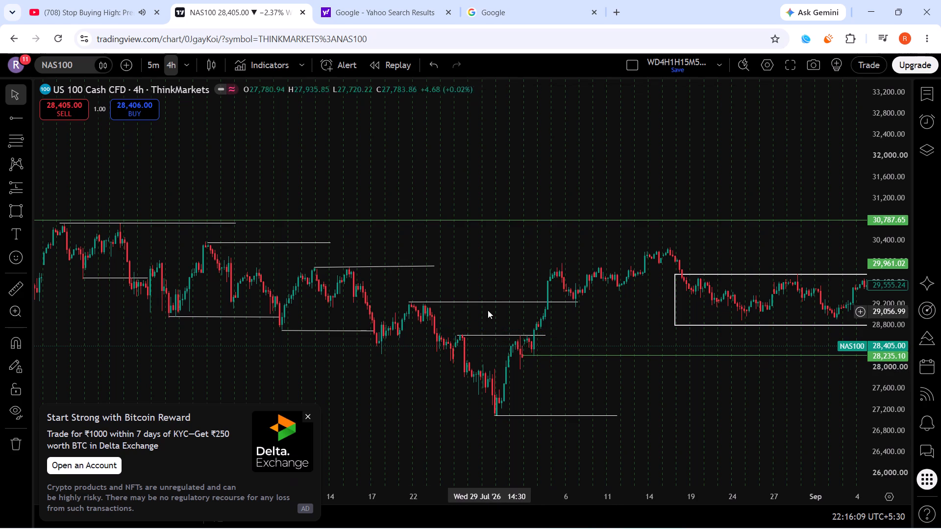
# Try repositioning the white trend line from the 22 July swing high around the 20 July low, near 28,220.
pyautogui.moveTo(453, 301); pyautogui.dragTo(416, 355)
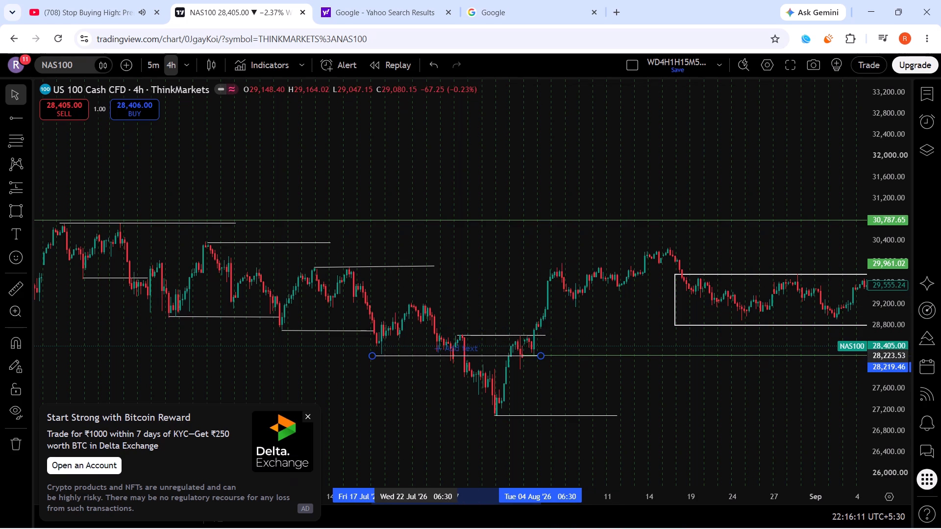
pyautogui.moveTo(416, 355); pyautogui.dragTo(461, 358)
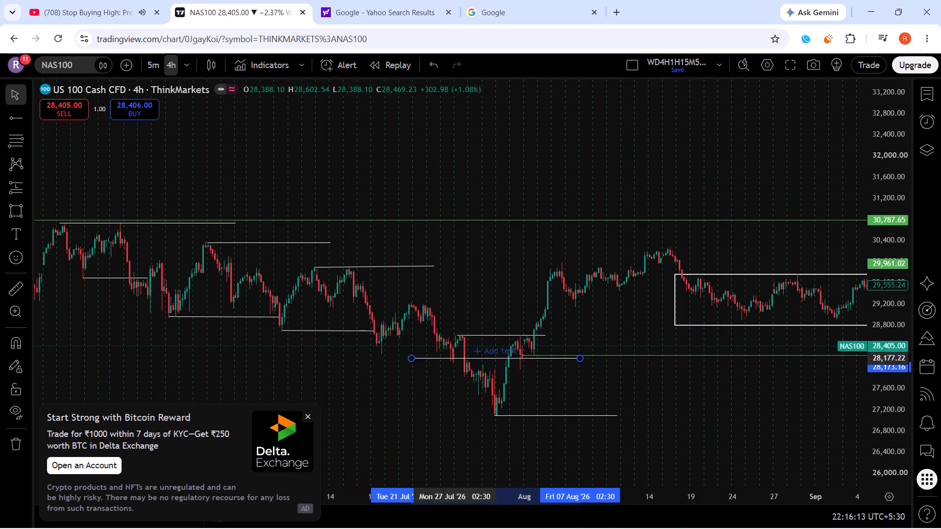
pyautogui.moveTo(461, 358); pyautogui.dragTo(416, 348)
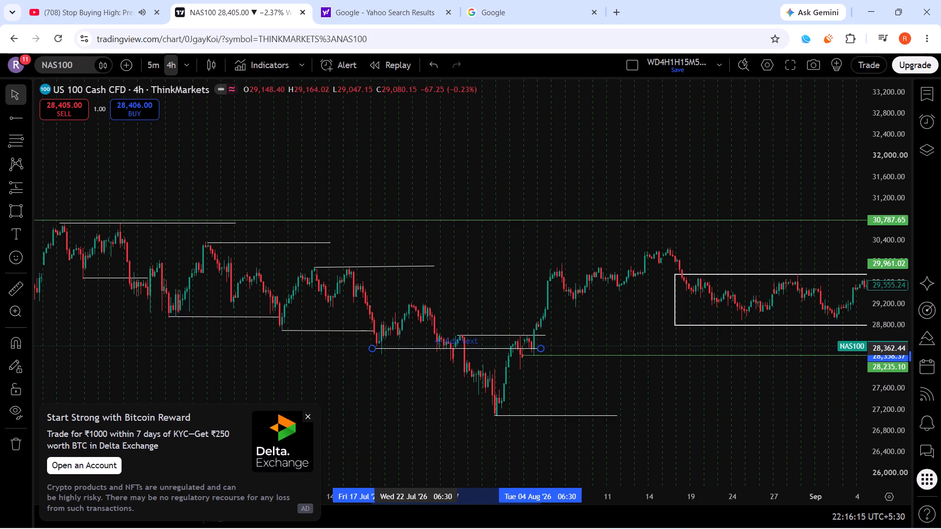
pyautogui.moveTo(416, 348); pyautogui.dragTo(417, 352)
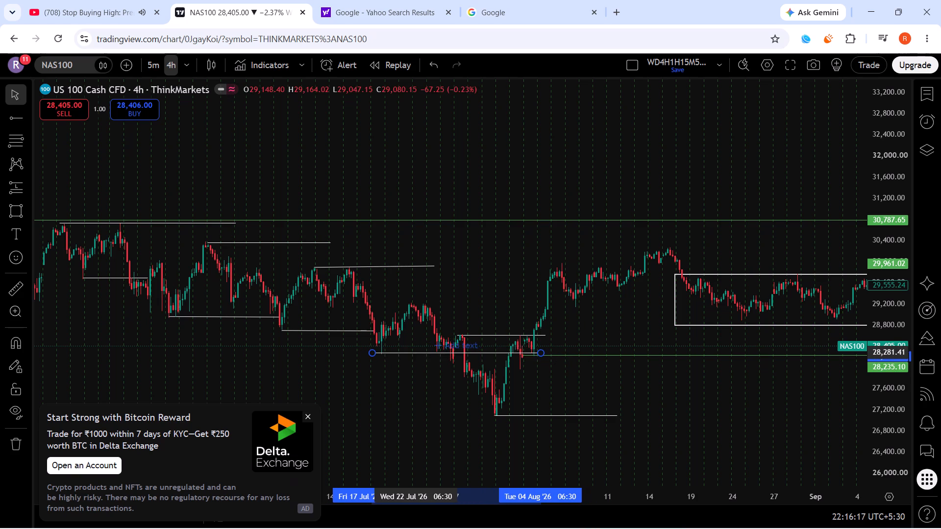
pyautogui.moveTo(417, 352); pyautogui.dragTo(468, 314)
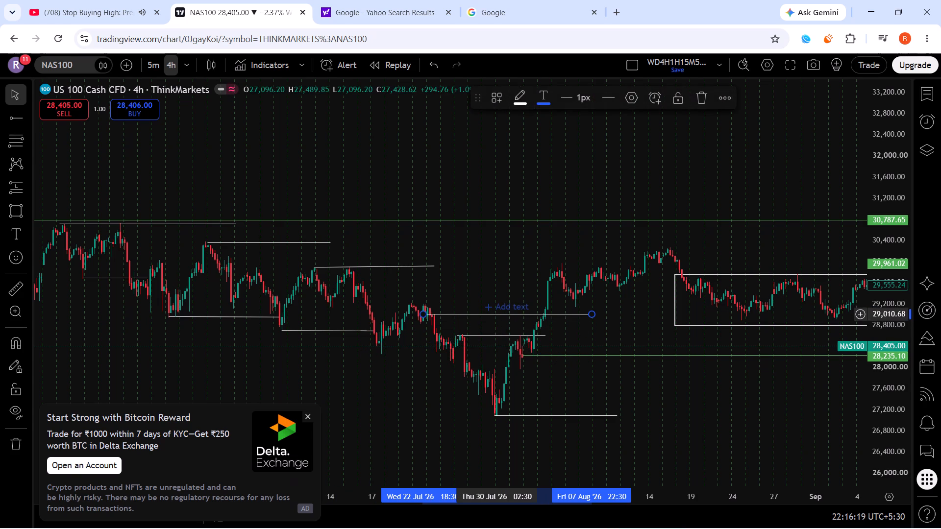
# Delete the white trend line lying at about 29,011 across late July and early August.
pyautogui.click(498, 313)
pyautogui.click(702, 97)
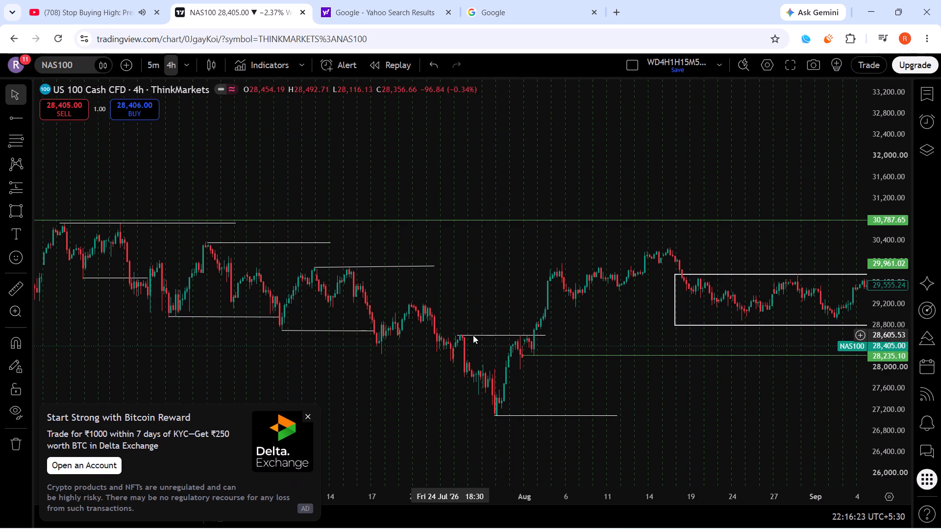
# Level and slightly extend the later end of the white trend line that starts at the 10 July swing high.
pyautogui.scroll(-5, 718, 362)
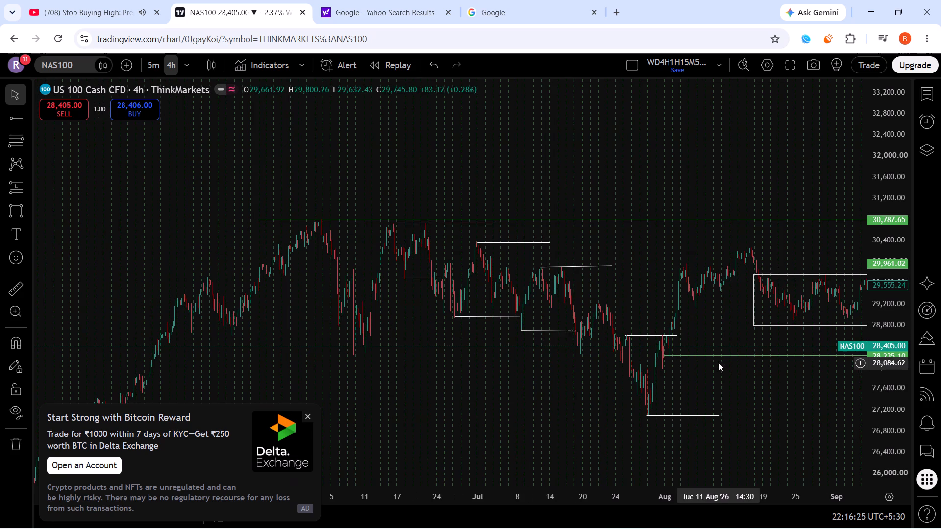
pyautogui.scroll(4, 717, 322)
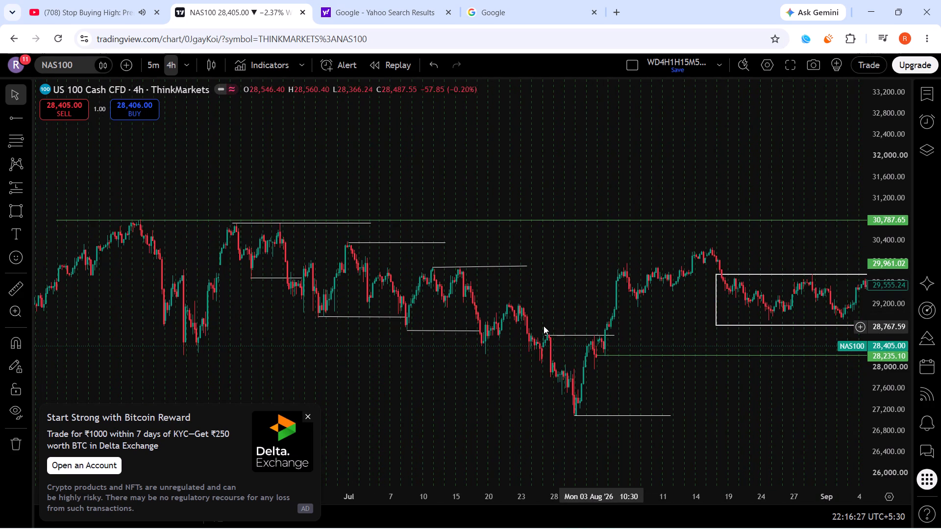
pyautogui.moveTo(529, 268); pyautogui.dragTo(529, 268)
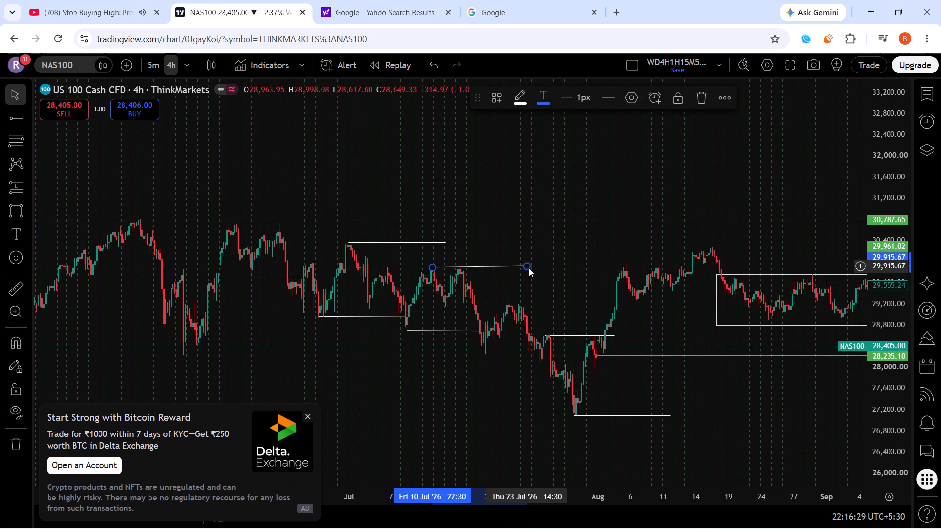
pyautogui.moveTo(529, 268); pyautogui.dragTo(535, 268)
pyautogui.click(656, 329)
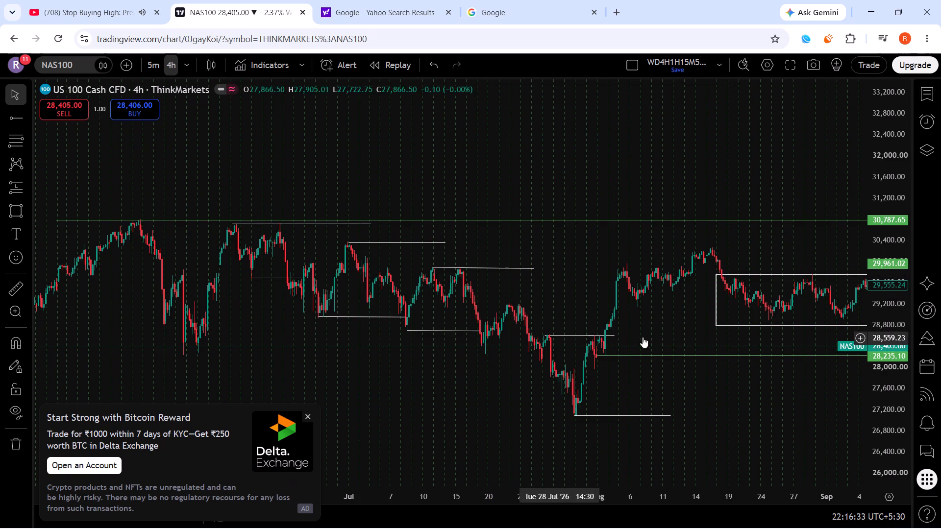
# Examine the NAS100 4-hour market structure from the June highs to early November against the marked swing levels, consolidation box and green rays.
pyautogui.scroll(-9, 734, 359)
pyautogui.moveTo(844, 378); pyautogui.dragTo(548, 382)
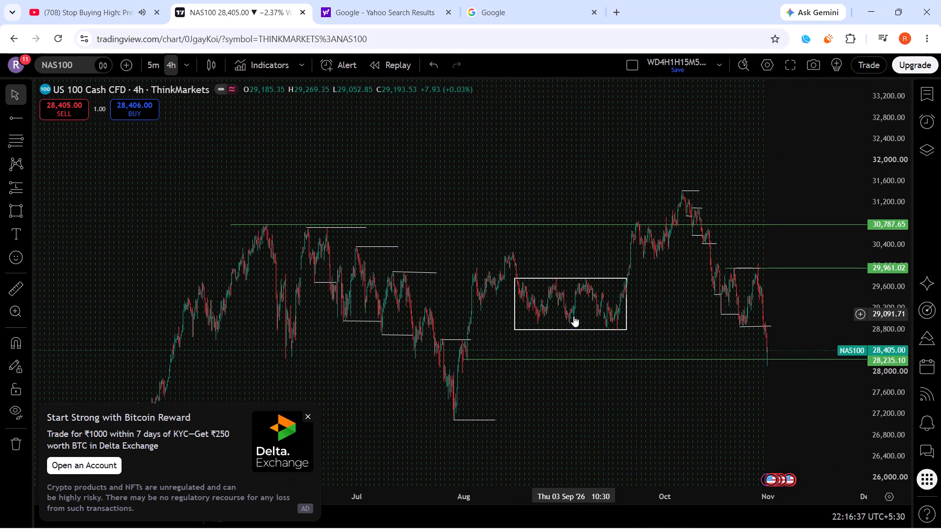
pyautogui.scroll(3, 679, 331)
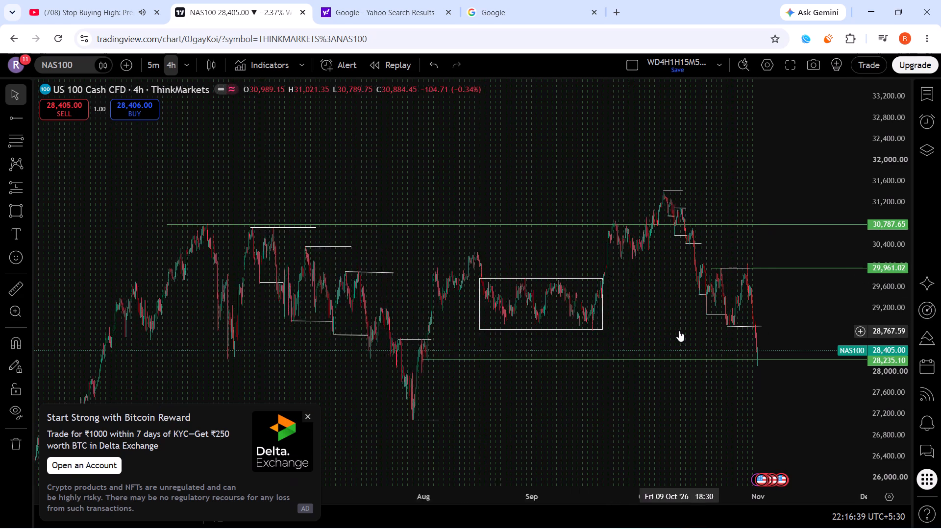
pyautogui.scroll(5, 679, 331)
pyautogui.scroll(5, 743, 313)
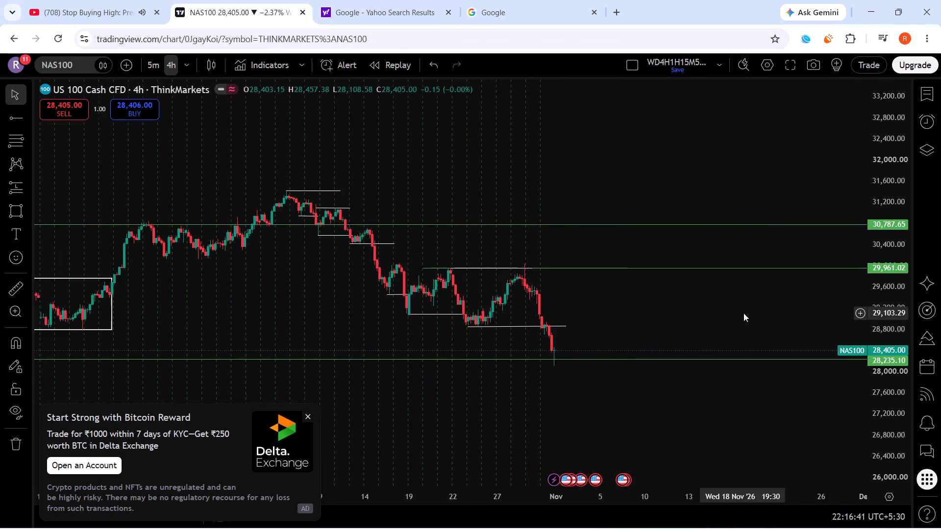
pyautogui.scroll(-6, 697, 342)
pyautogui.scroll(-5, 914, 307)
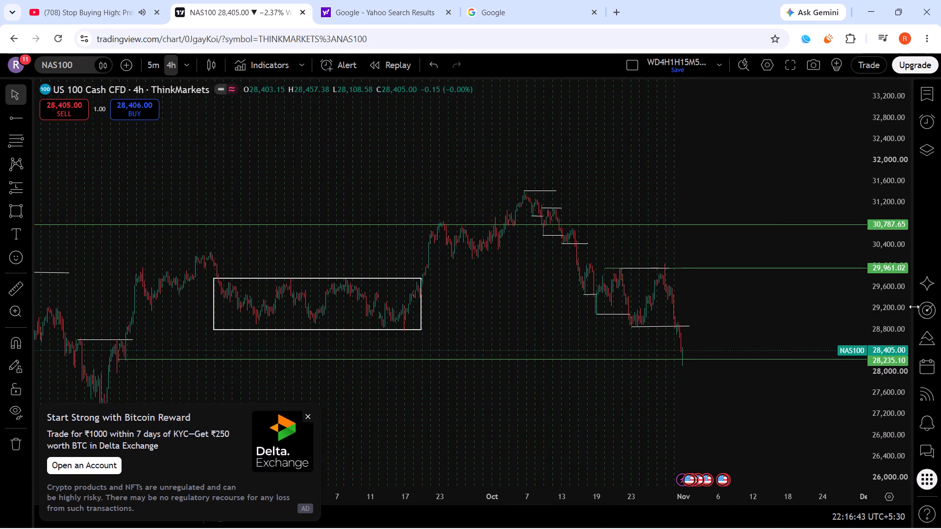
pyautogui.scroll(-12, 914, 307)
pyautogui.scroll(-5, 582, 380)
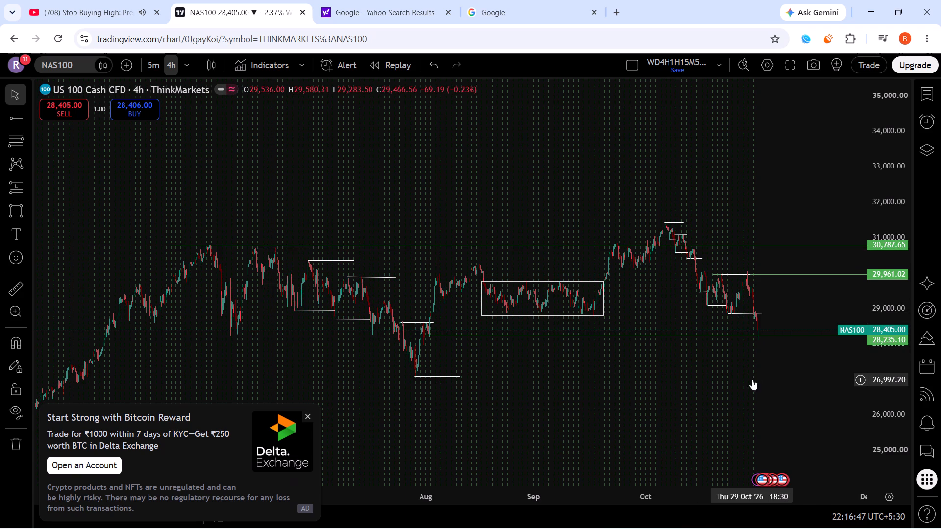
pyautogui.scroll(5, 752, 379)
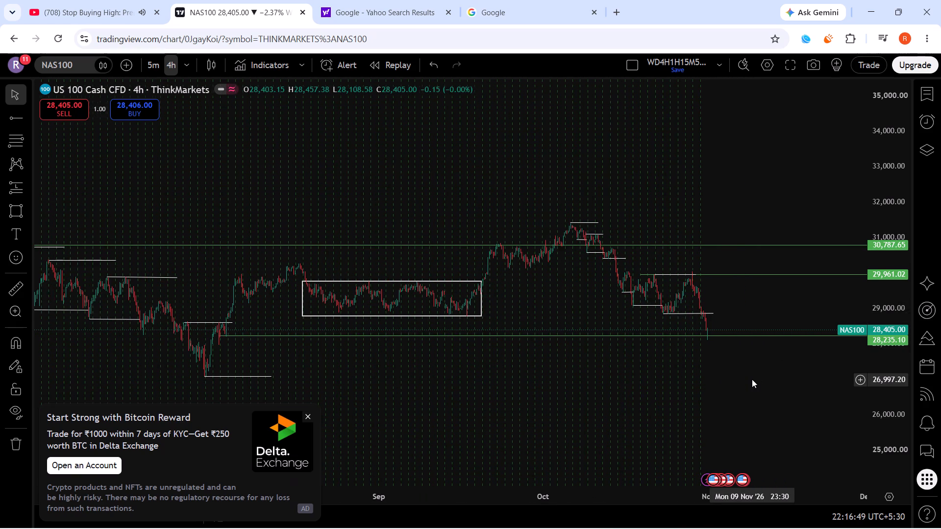
pyautogui.scroll(3, 752, 379)
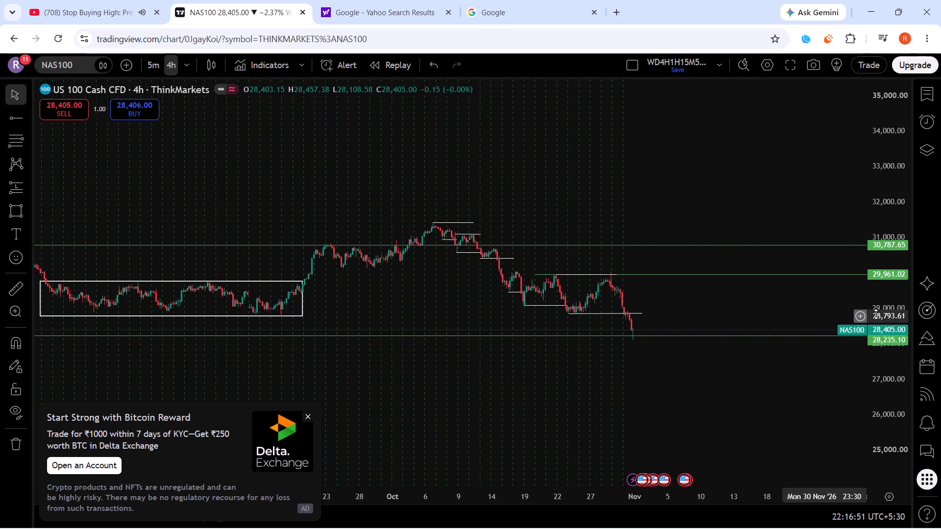
pyautogui.scroll(5, 891, 309)
pyautogui.scroll(18, 894, 308)
pyautogui.scroll(6, 744, 346)
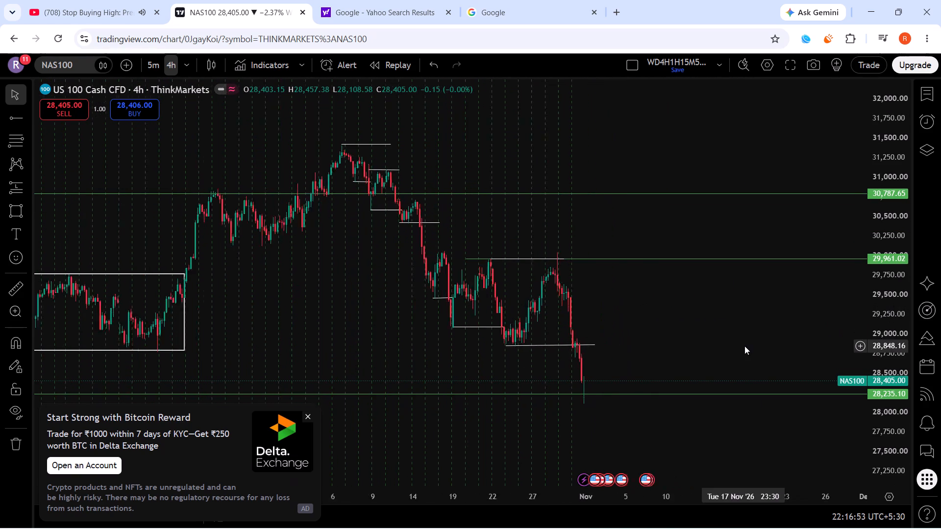
pyautogui.scroll(-6, 552, 349)
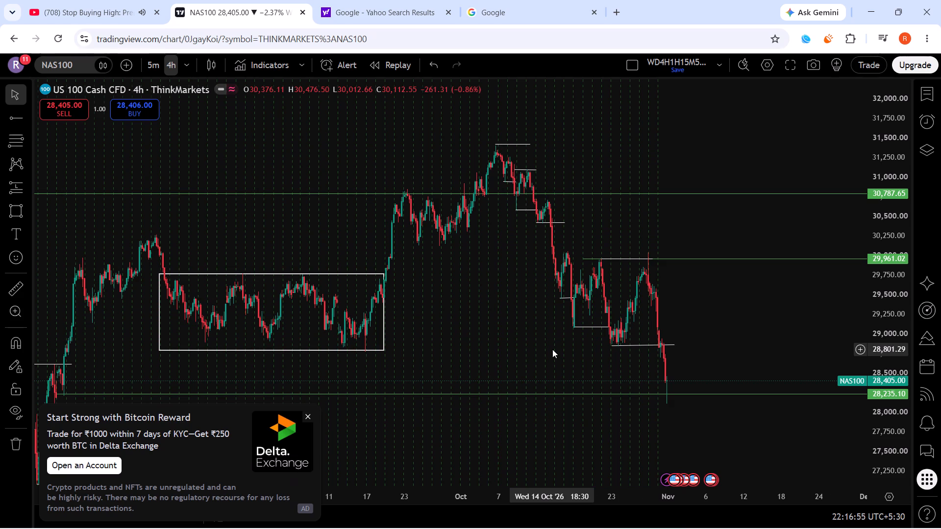
pyautogui.scroll(-18, 887, 283)
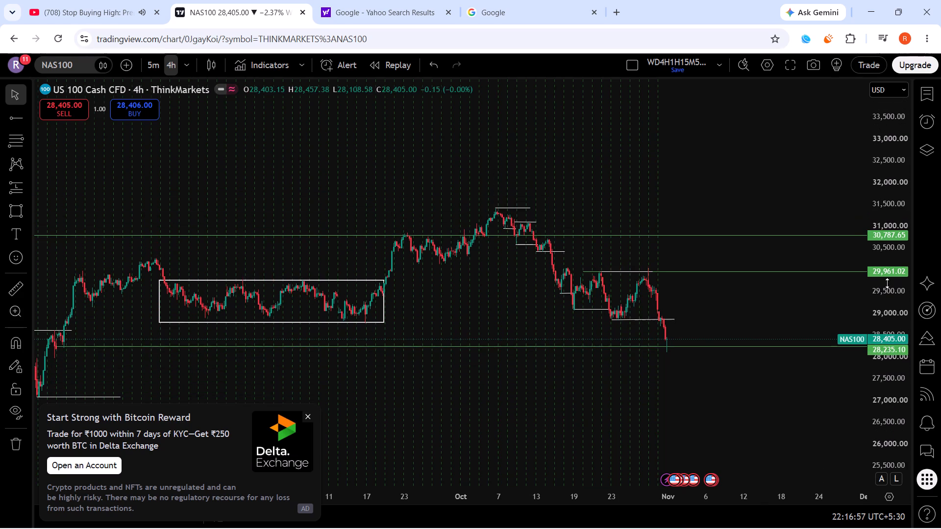
pyautogui.scroll(-5, 255, 444)
pyautogui.scroll(-7, 435, 397)
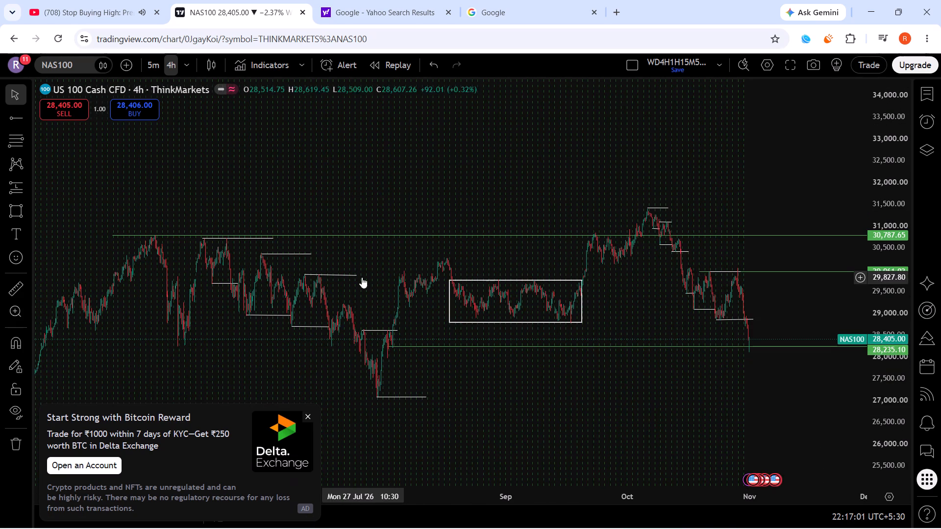
# Switch to the YouTube course, rewind the Premium & Discount Zones video to about 2:13, and watch the CBDR section full screen at 2x speed.
pyautogui.click(92, 0)
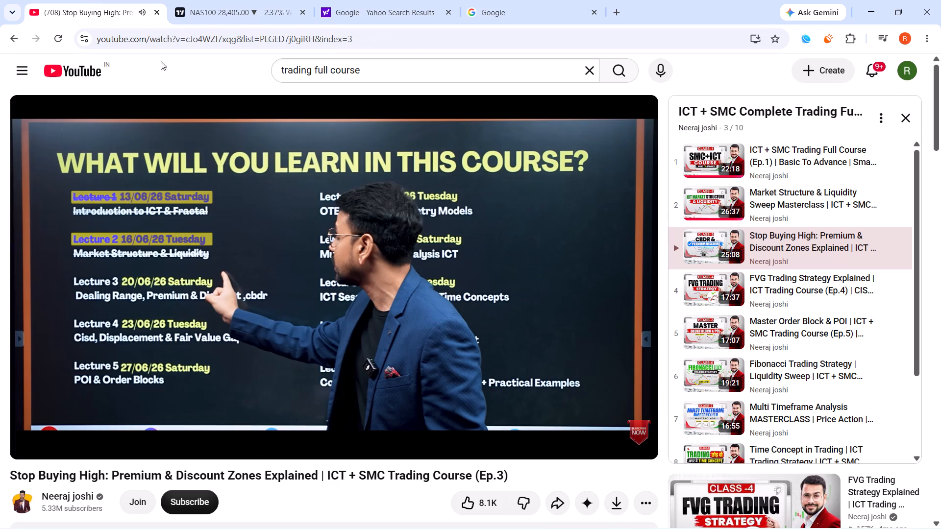
pyautogui.click(351, 263)
pyautogui.click(351, 263)
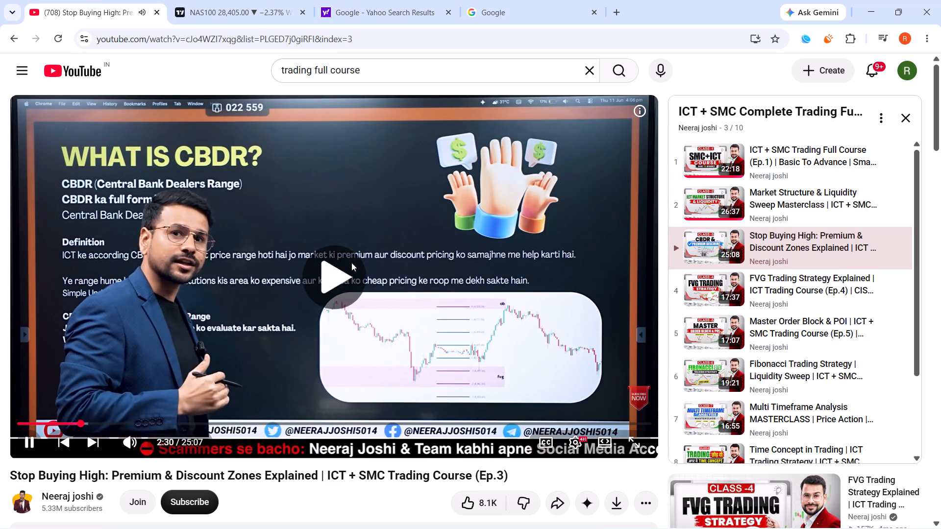
pyautogui.press('Left')
pyautogui.press('Left')
pyautogui.press('Left')
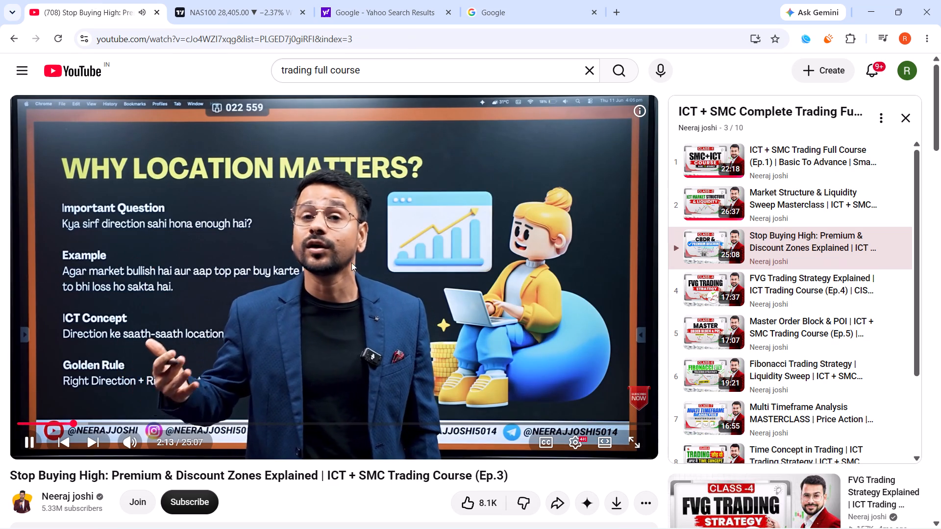
pyautogui.scroll(1, 351, 263)
pyautogui.click(633, 442)
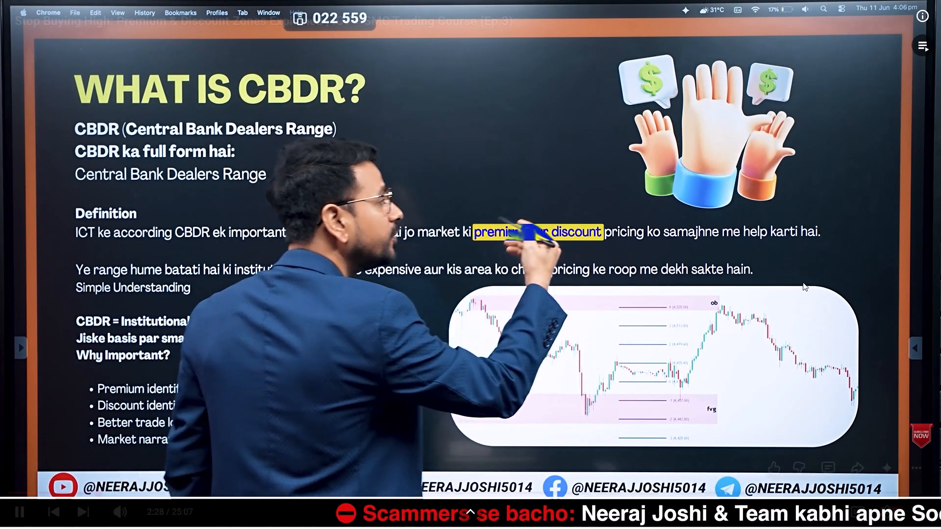
pyautogui.click(800, 255)
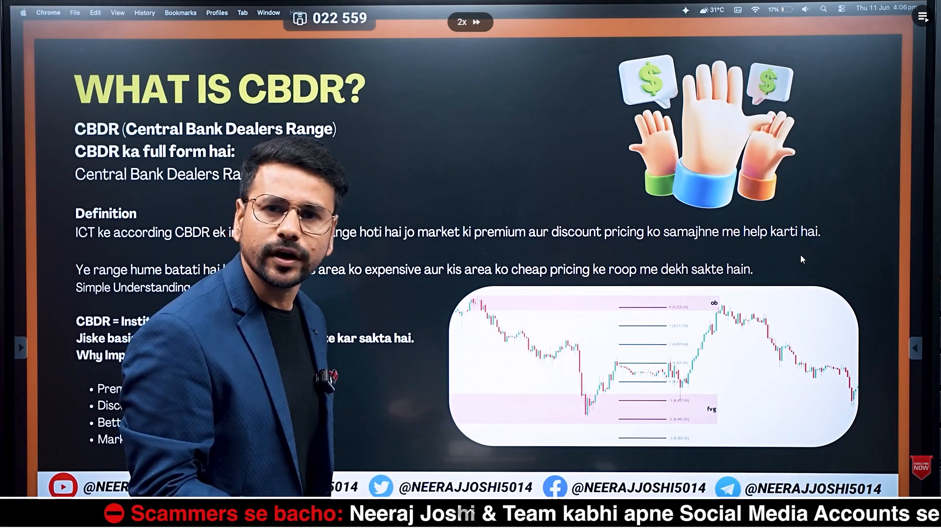